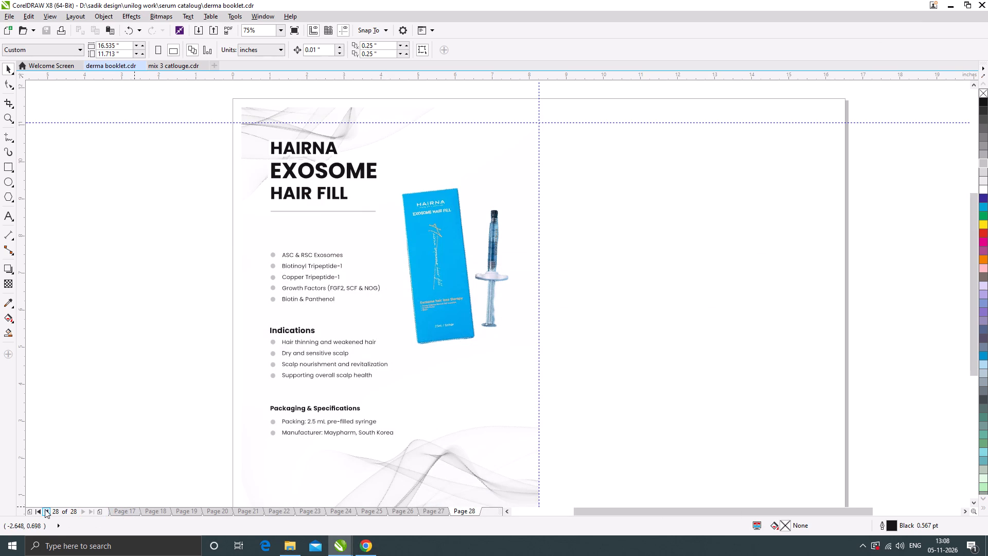
pyautogui.click(40, 510)
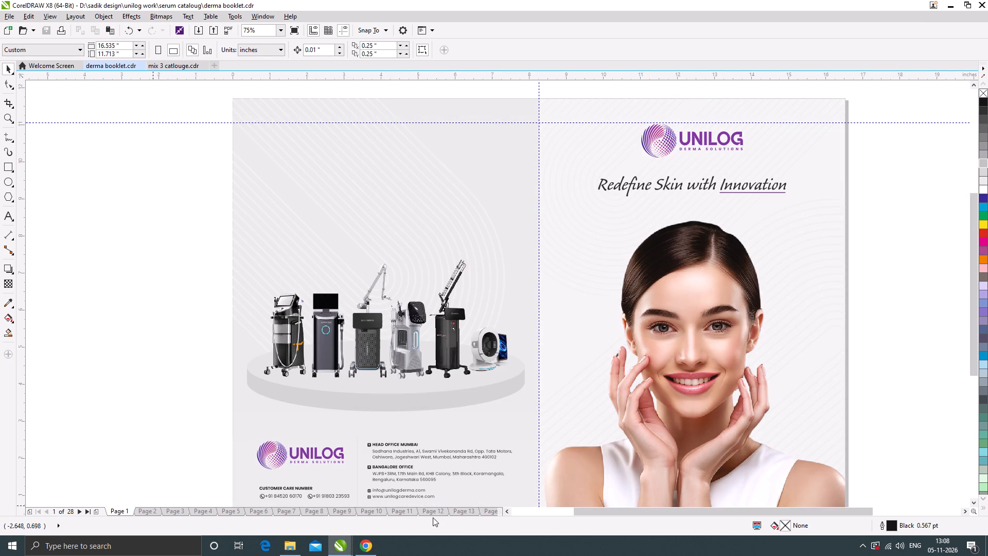
pyautogui.click(434, 512)
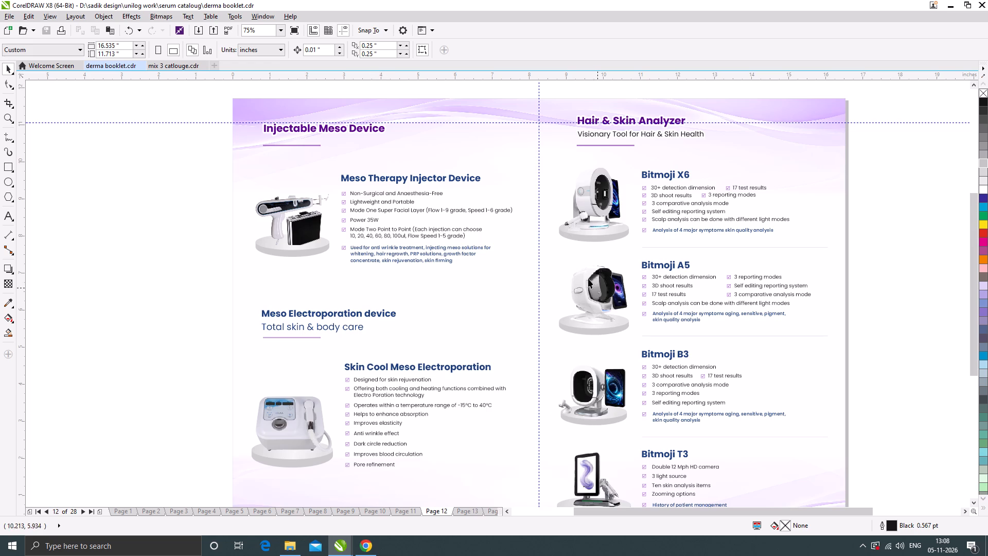
pyautogui.press('pagedown')
pyautogui.press('pagedown')
pyautogui.scroll(-1, 468, 281)
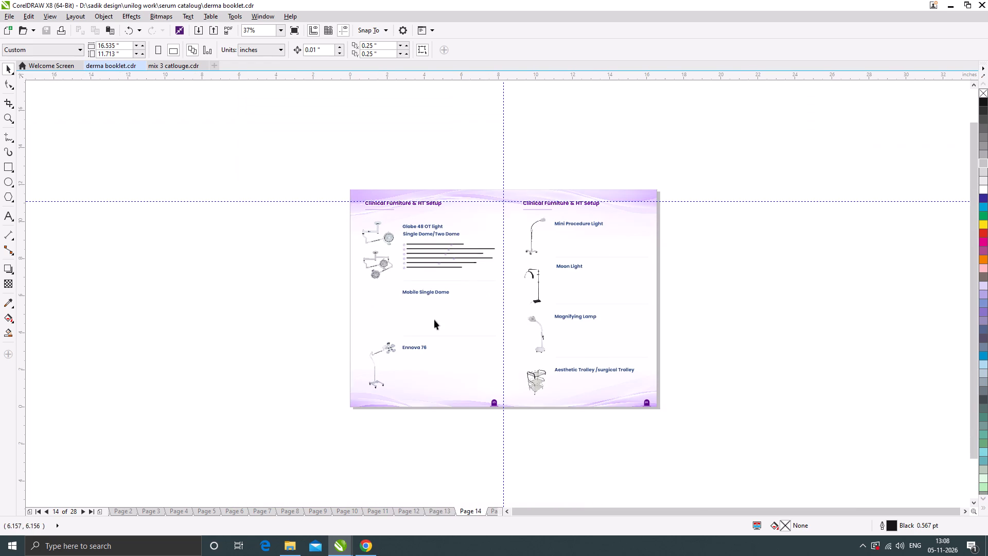
# Import the downloaded lamp cut-out Firefly (89) from the Downloads folder onto page 14.
pyautogui.click(291, 547)
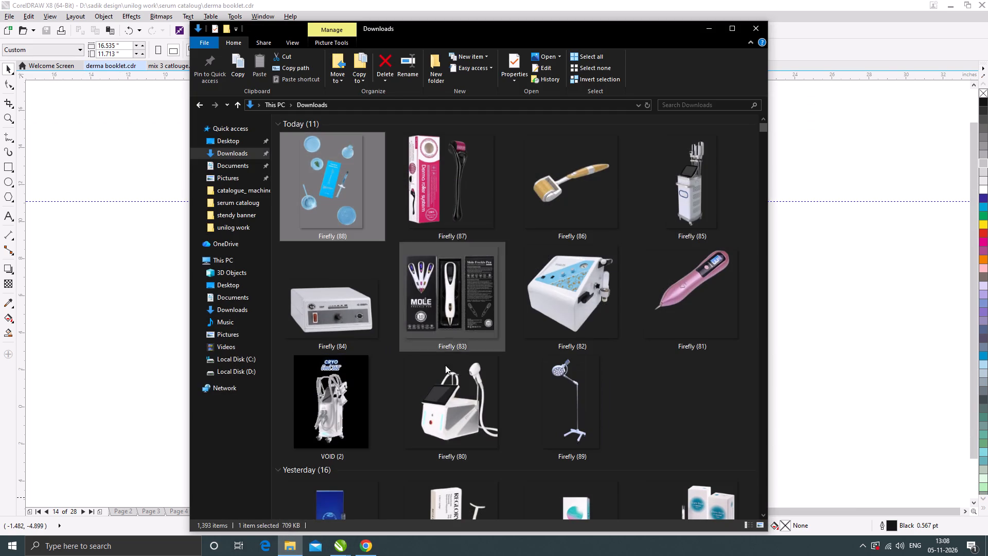
pyautogui.moveTo(573, 393); pyautogui.dragTo(872, 284)
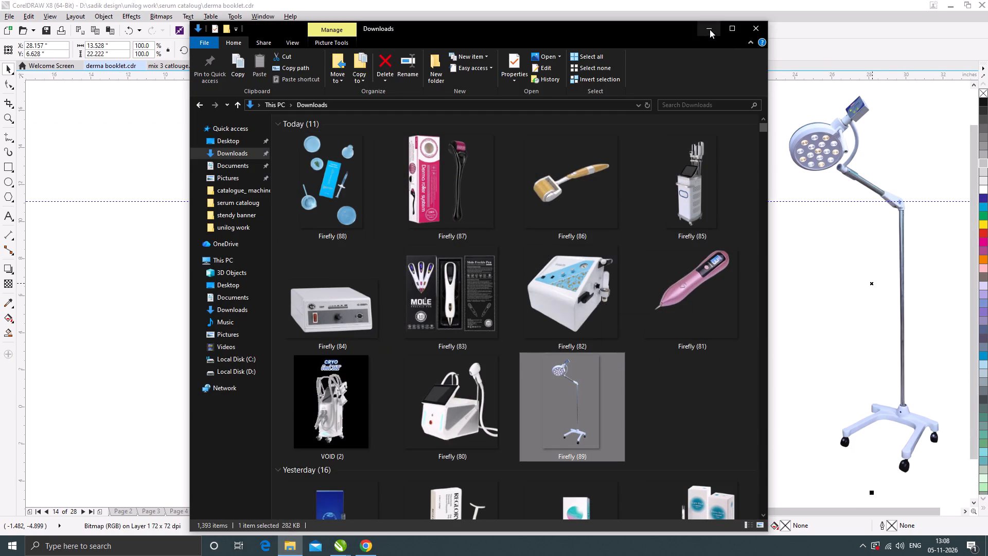
pyautogui.click(708, 29)
# Scale the imported lamp image down to about 0.84 × 1.38 in and park it just outside the page's left edge.
pyautogui.scroll(-1, 742, 102)
pyautogui.moveTo(875, 88); pyautogui.dragTo(860, 110)
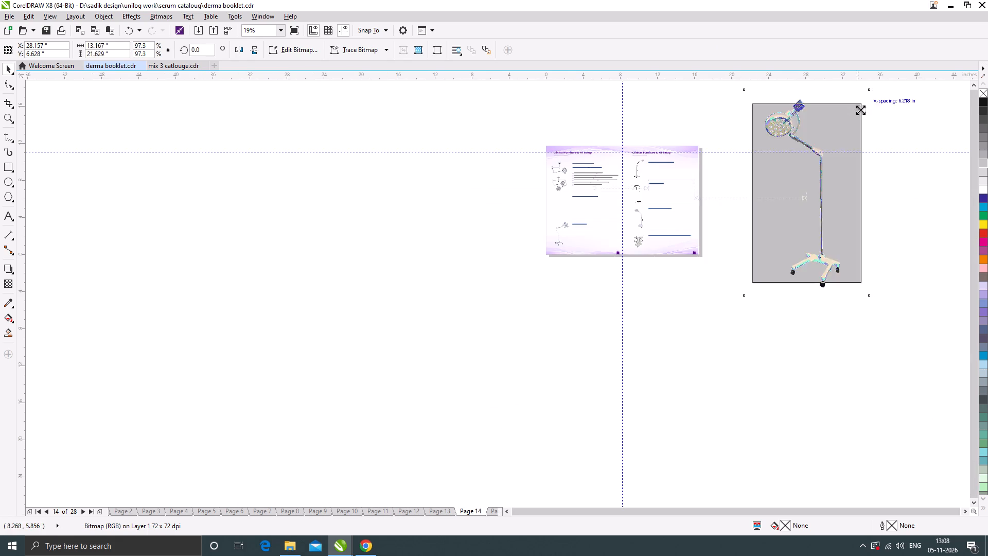
pyautogui.moveTo(860, 110); pyautogui.dragTo(824, 174)
pyautogui.moveTo(804, 187); pyautogui.dragTo(532, 195)
pyautogui.scroll(2, 544, 192)
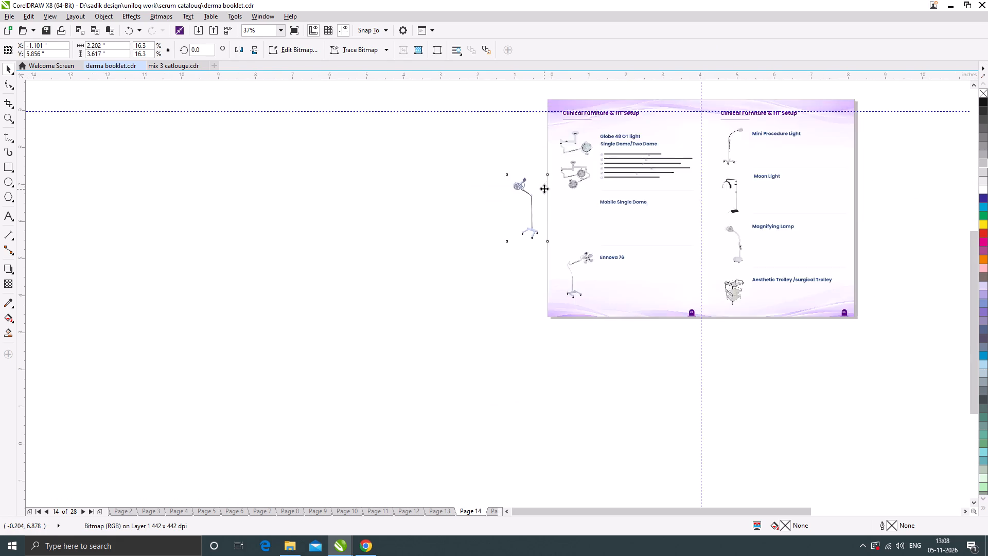
pyautogui.moveTo(556, 154); pyautogui.dragTo(544, 195)
# Place the lamp image beside the Mobile Single Dome heading and enlarge it to about 1.34 × 2.1 in.
pyautogui.moveTo(513, 231); pyautogui.dragTo(604, 239)
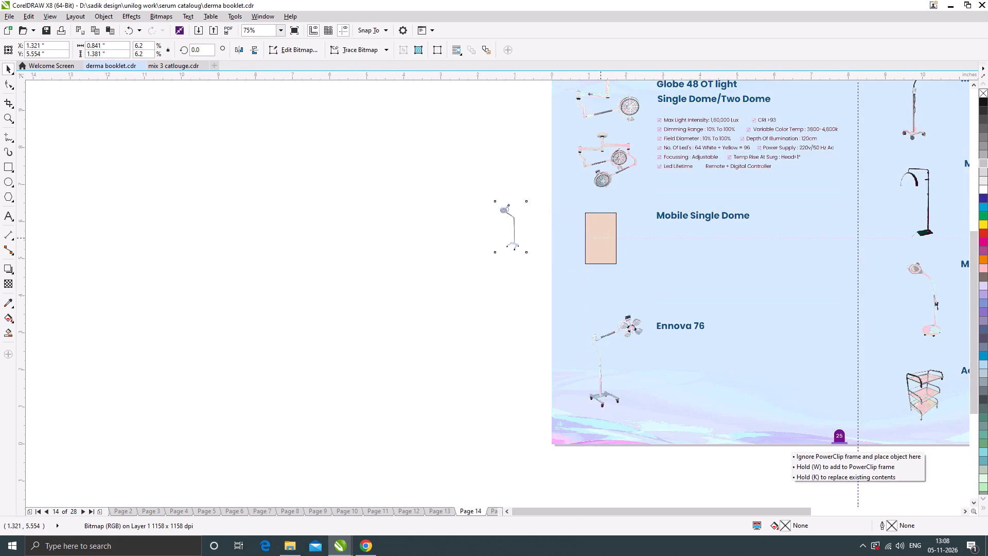
pyautogui.moveTo(604, 239); pyautogui.dragTo(607, 241)
pyautogui.scroll(1, 622, 241)
pyautogui.moveTo(626, 303); pyautogui.dragTo(643, 333)
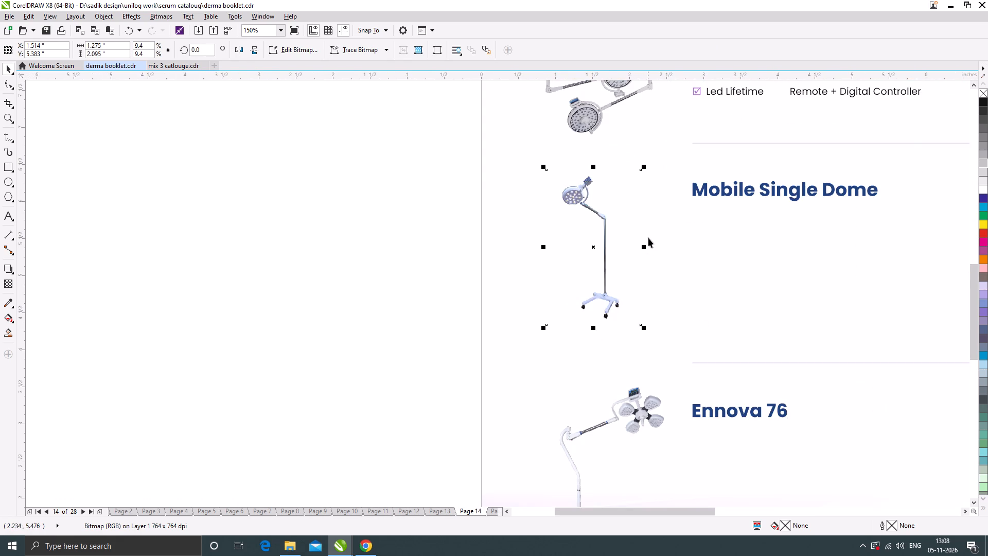
pyautogui.scroll(1, 648, 238)
pyautogui.moveTo(638, 258); pyautogui.dragTo(648, 269)
pyautogui.scroll(-1, 560, 243)
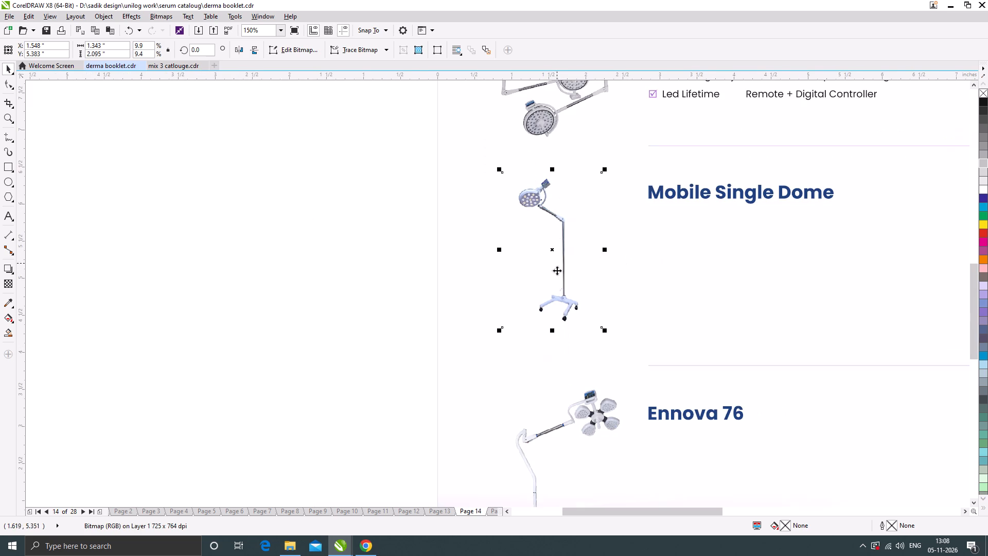
# Crop the empty bottom and side margins of the Mobile Single Dome lamp bitmap with the Shape tool.
pyautogui.click(8, 85)
pyautogui.scroll(1, 574, 331)
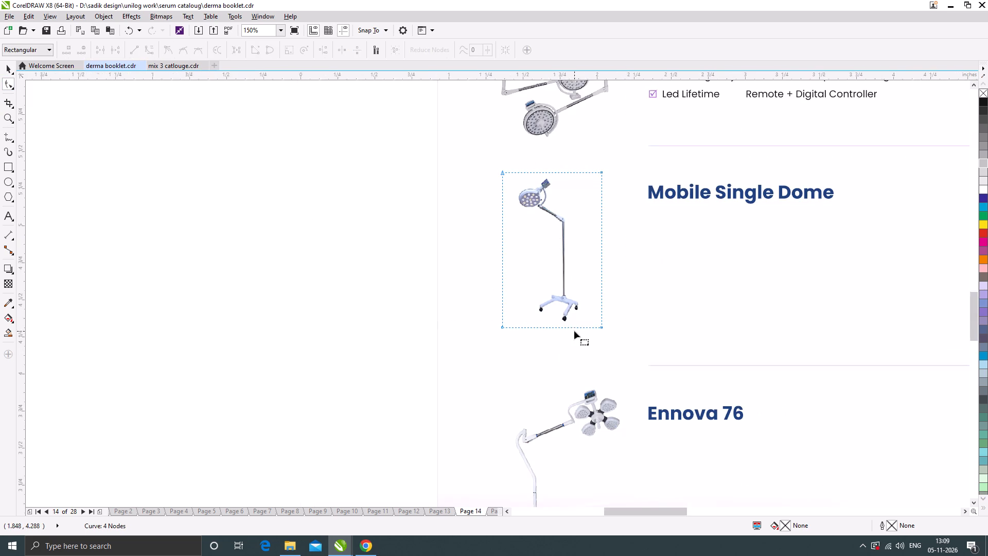
pyautogui.scroll(3, 574, 331)
pyautogui.moveTo(566, 276); pyautogui.dragTo(567, 199)
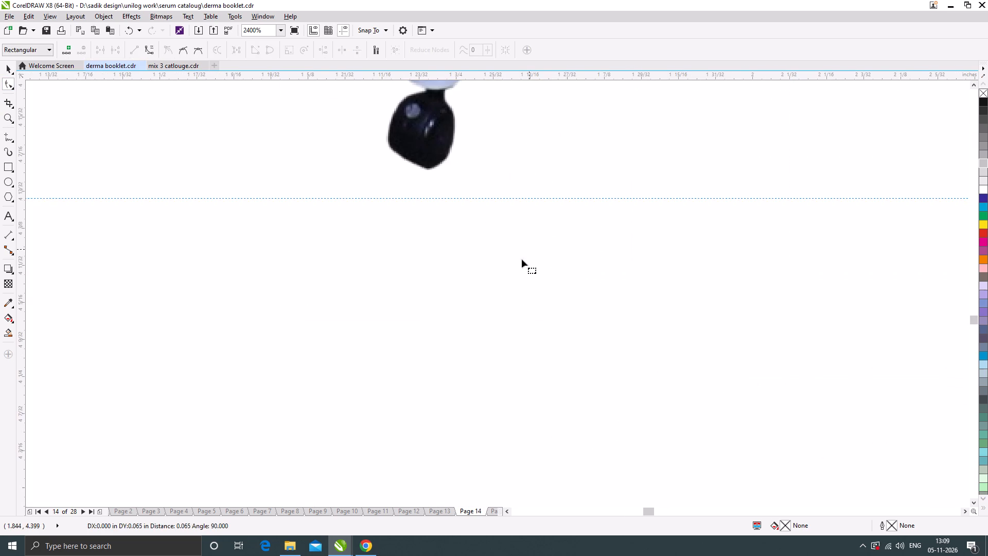
pyautogui.scroll(-6, 506, 288)
pyautogui.scroll(2, 518, 223)
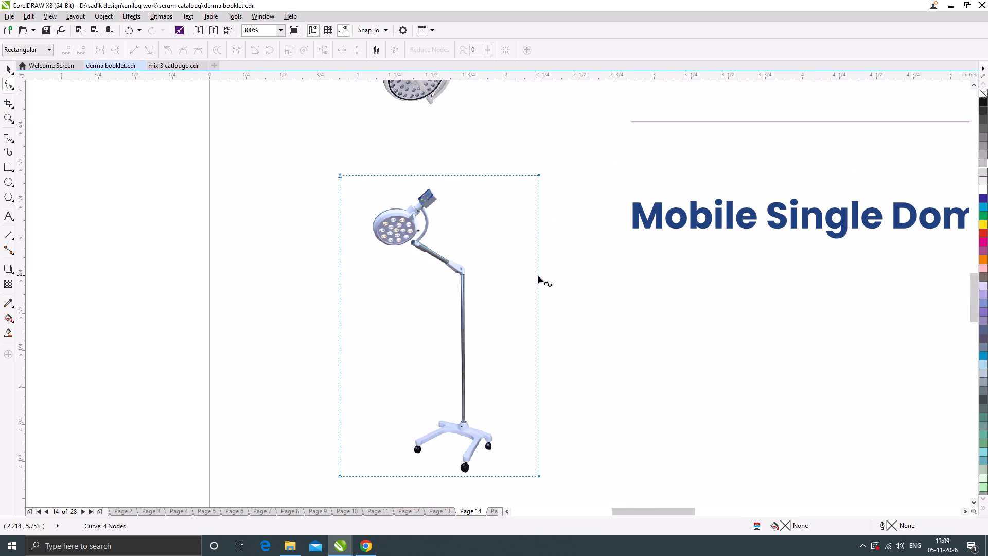
pyautogui.moveTo(539, 274); pyautogui.dragTo(503, 273)
pyautogui.moveTo(339, 272); pyautogui.dragTo(371, 273)
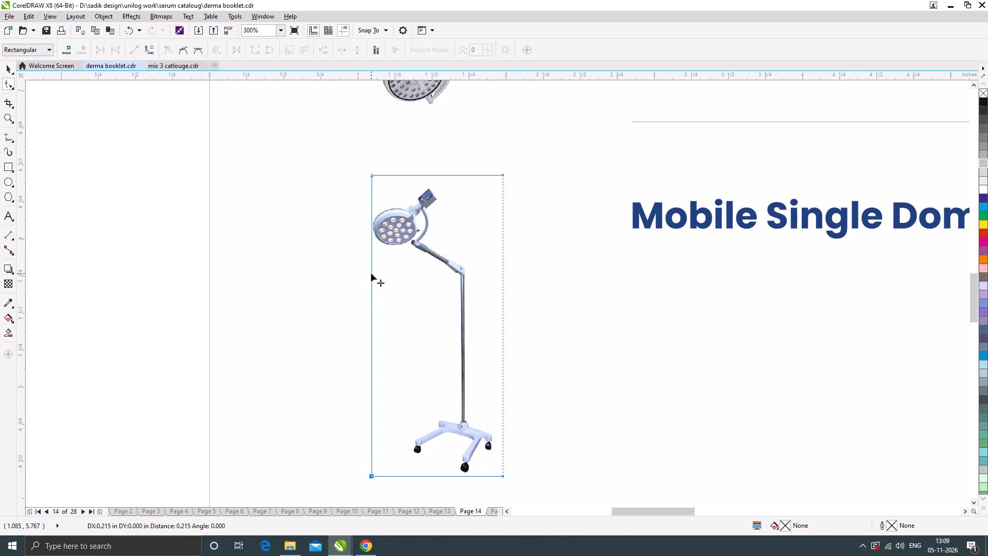
pyautogui.moveTo(371, 273); pyautogui.dragTo(372, 273)
# Widen the cropped Mobile Single Dome lamp slightly and enlarge it to about 1.07 × 2.34 in.
pyautogui.click(6, 69)
pyautogui.scroll(-1, 404, 202)
pyautogui.scroll(1, 438, 270)
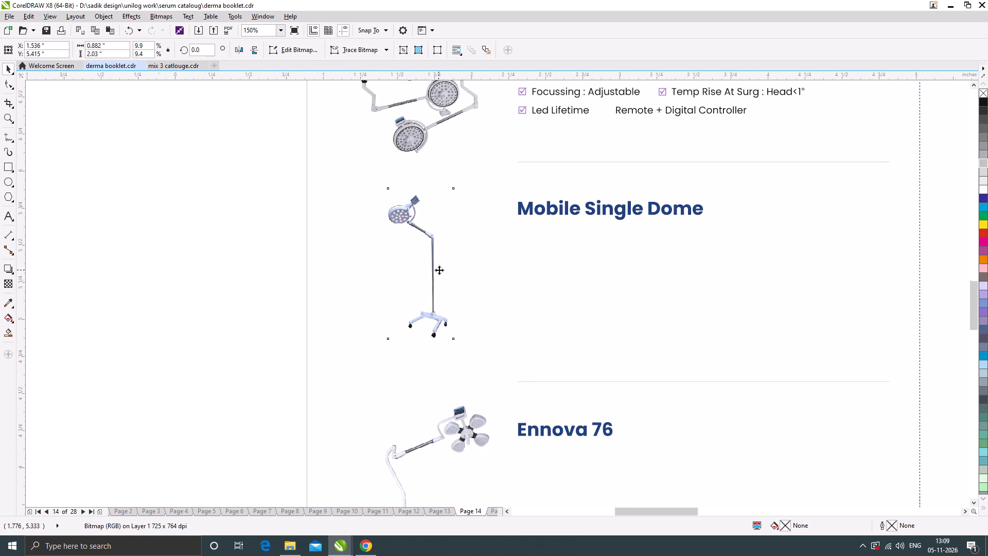
pyautogui.moveTo(471, 258); pyautogui.dragTo(478, 260)
pyautogui.scroll(-2, 473, 260)
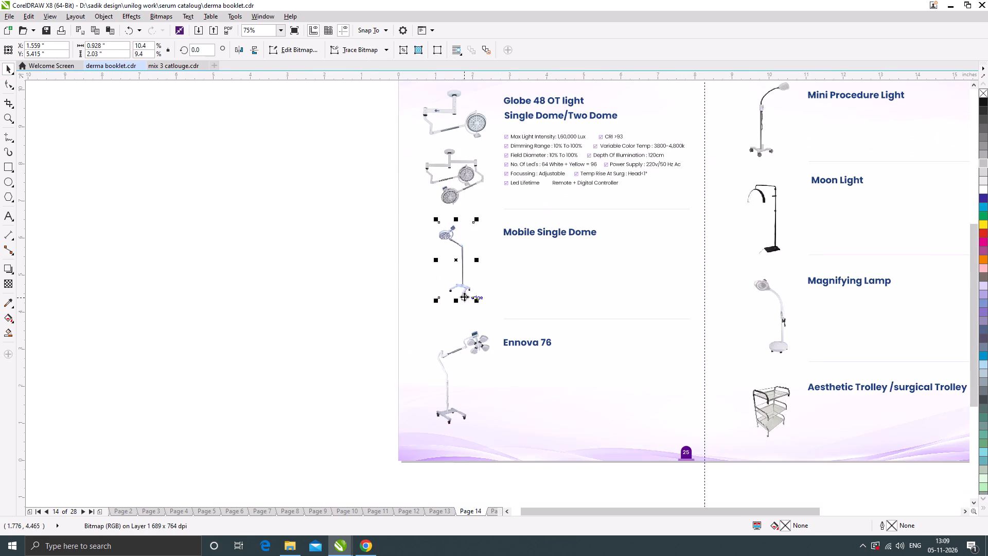
pyautogui.scroll(1, 461, 276)
pyautogui.moveTo(415, 323); pyautogui.dragTo(382, 346)
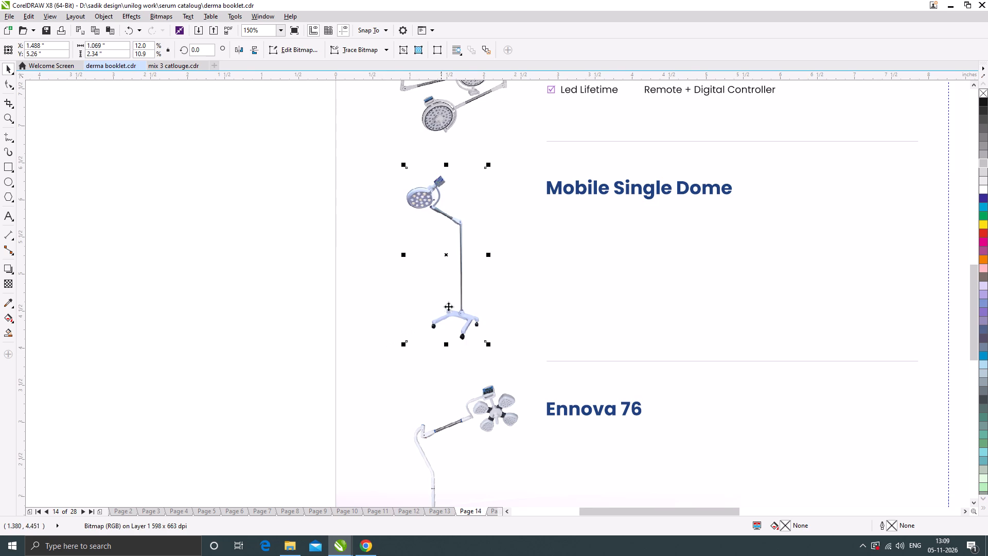
pyautogui.scroll(-1, 468, 255)
pyautogui.click(332, 274)
pyautogui.scroll(-1, 463, 280)
pyautogui.scroll(1, 467, 276)
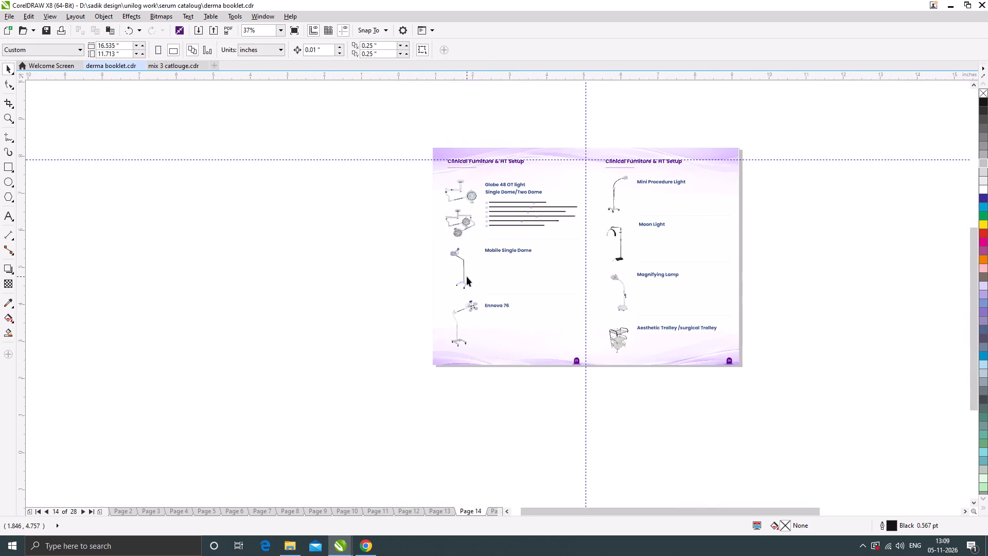
# Enlarge the Mobile Single Dome lamp image slightly to about 1.1 × 2.4 in.
pyautogui.scroll(1, 467, 276)
pyautogui.click(454, 301)
pyautogui.moveTo(482, 330); pyautogui.dragTo(491, 337)
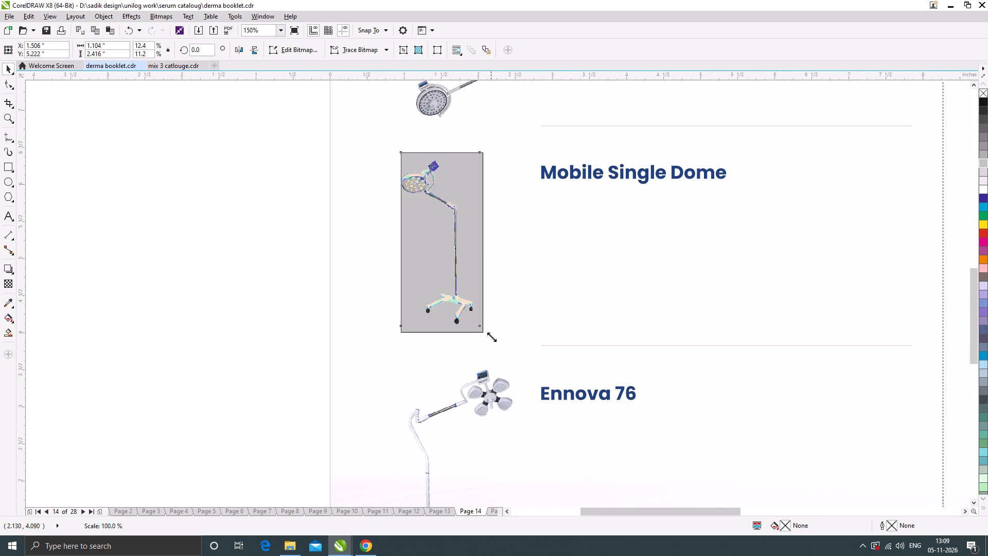
pyautogui.moveTo(491, 337); pyautogui.dragTo(493, 338)
pyautogui.scroll(-2, 436, 247)
pyautogui.click(331, 257)
pyautogui.scroll(1, 508, 226)
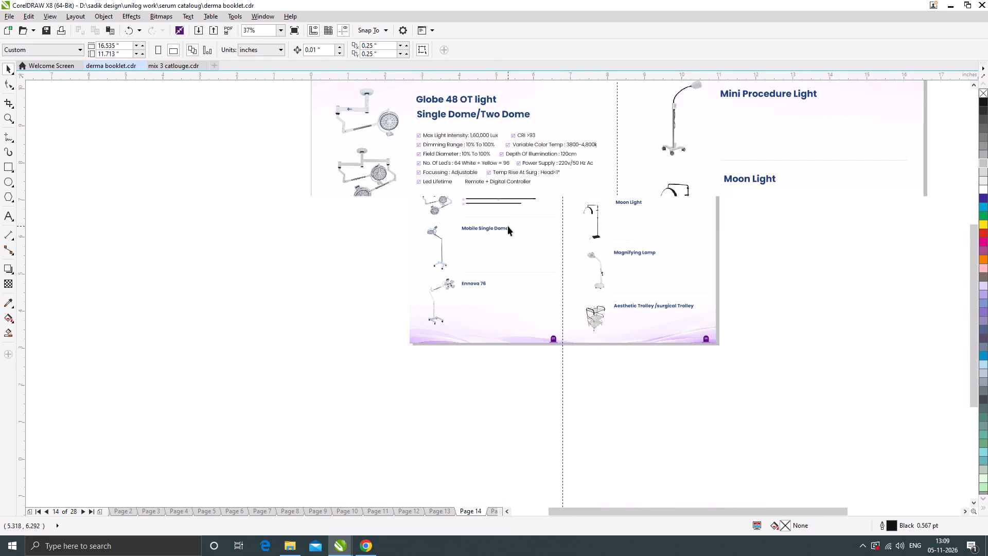
pyautogui.scroll(-1, 496, 229)
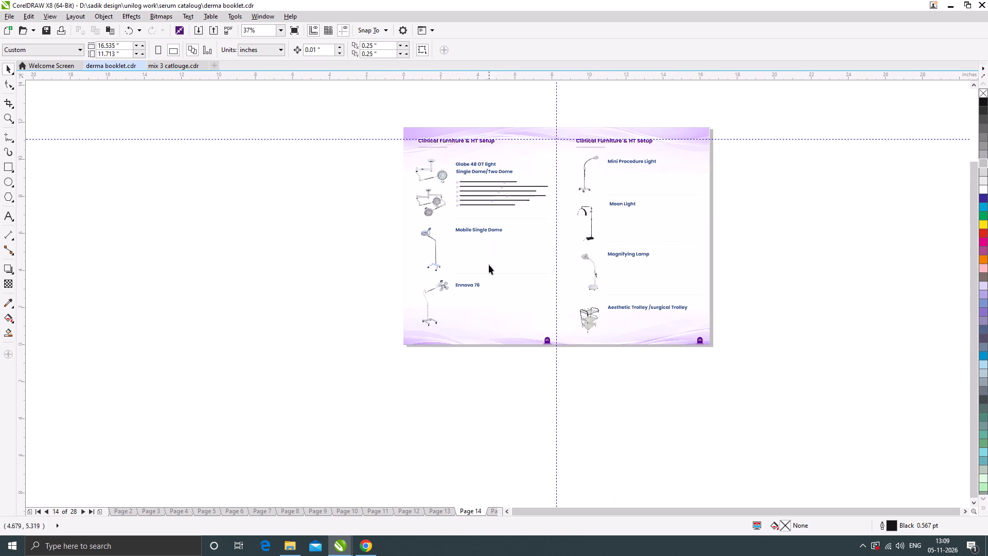
# Move the Ennova 76 lamp image and its heading straight down to leave more space below Mobile Single Dome.
pyautogui.click(602, 393)
pyautogui.scroll(2, 429, 329)
pyautogui.moveTo(428, 305); pyautogui.dragTo(429, 329)
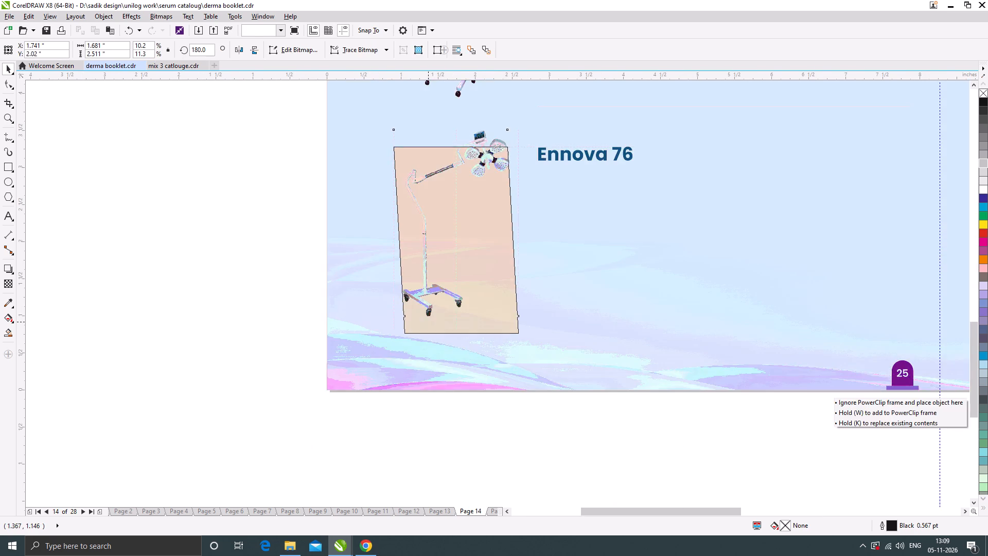
pyautogui.moveTo(429, 329); pyautogui.dragTo(429, 332)
pyautogui.scroll(-2, 468, 294)
pyautogui.scroll(2, 515, 254)
pyautogui.moveTo(513, 252); pyautogui.dragTo(513, 263)
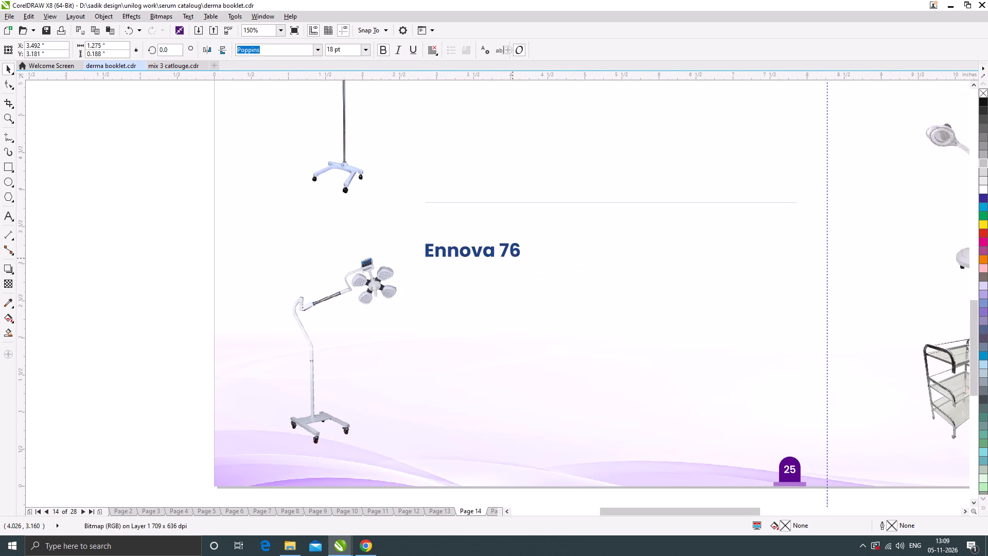
pyautogui.moveTo(513, 263); pyautogui.dragTo(513, 274)
pyautogui.scroll(-2, 517, 273)
pyautogui.click(721, 415)
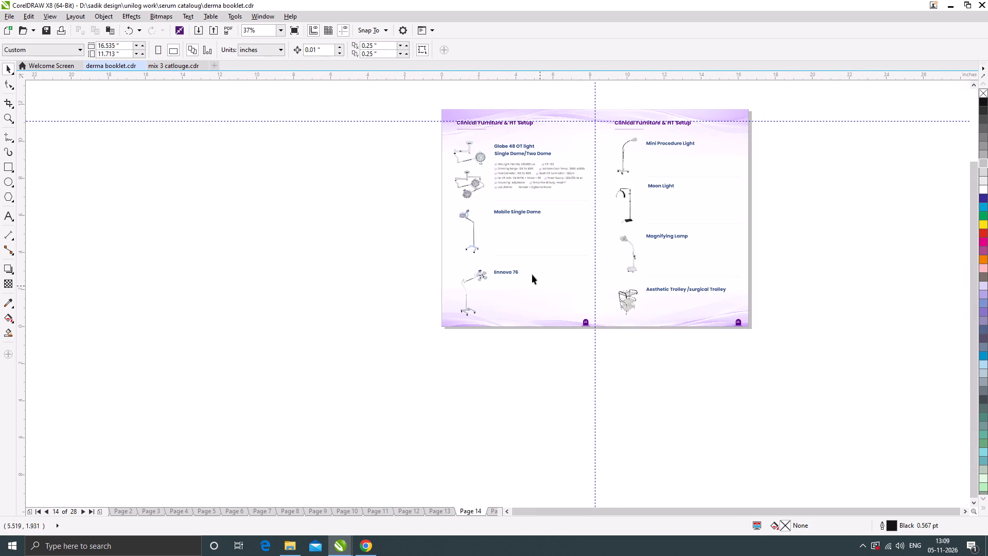
# Enlarge the Mobile Single Dome lamp image to about 1.25 × 2.73 in.
pyautogui.scroll(1, 467, 225)
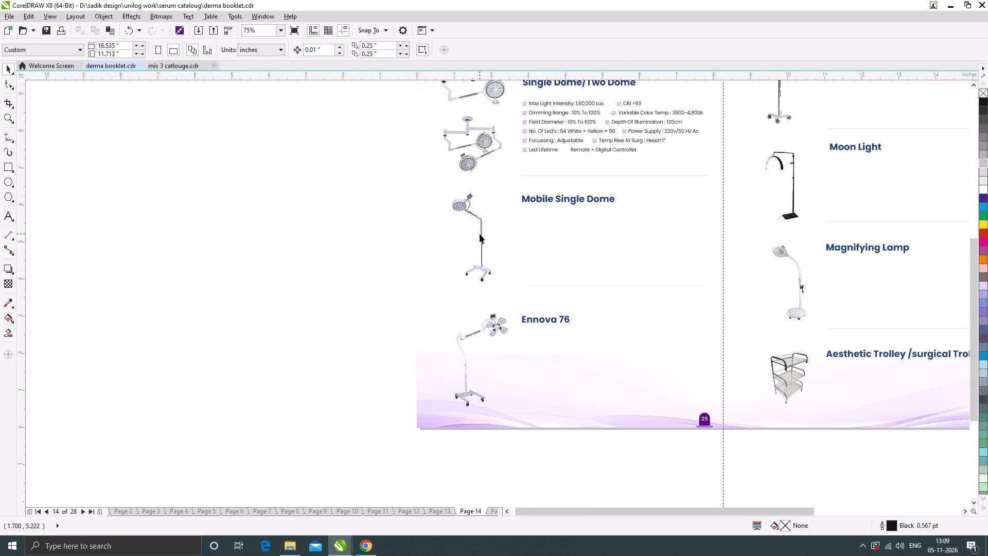
pyautogui.click(480, 234)
pyautogui.scroll(1, 499, 284)
pyautogui.moveTo(494, 285); pyautogui.dragTo(505, 301)
pyautogui.scroll(-2, 477, 236)
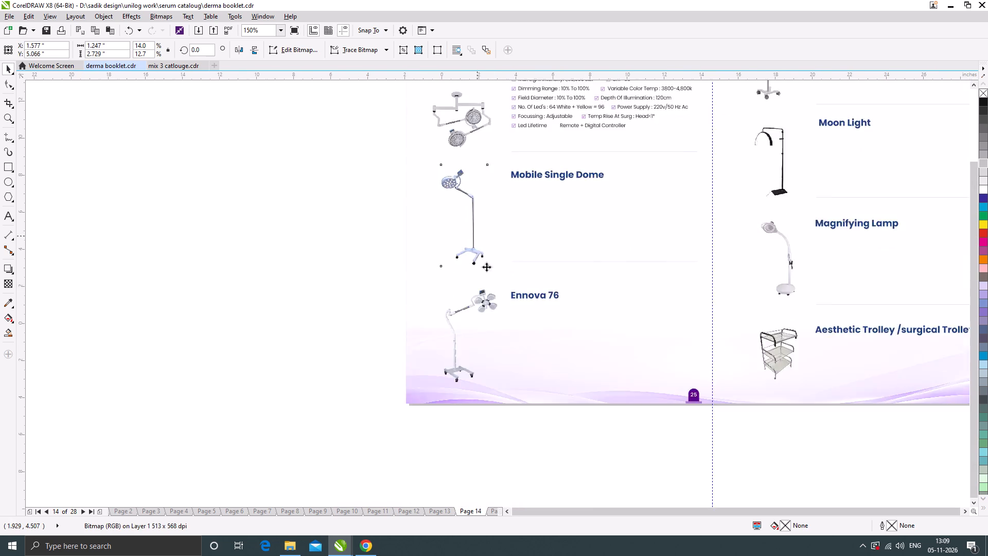
# Shrink the Ennova 76 lamp image proportionally about its centre to about 1.39 × 2.07 in.
pyautogui.click(484, 275)
pyautogui.scroll(2, 484, 272)
pyautogui.moveTo(508, 241); pyautogui.dragTo(501, 244)
pyautogui.scroll(-2, 502, 252)
pyautogui.click(304, 283)
pyautogui.scroll(1, 505, 170)
pyautogui.scroll(-1, 447, 195)
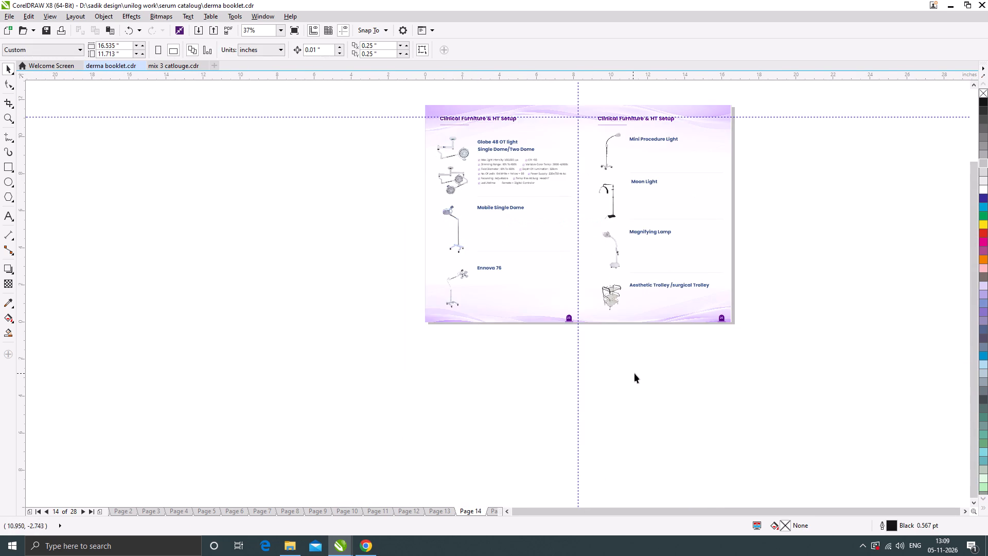
# Stretch the Ennova 76 lamp image slightly taller by extending its bottom edge downward.
pyautogui.click(634, 373)
pyautogui.scroll(2, 446, 285)
pyautogui.click(468, 341)
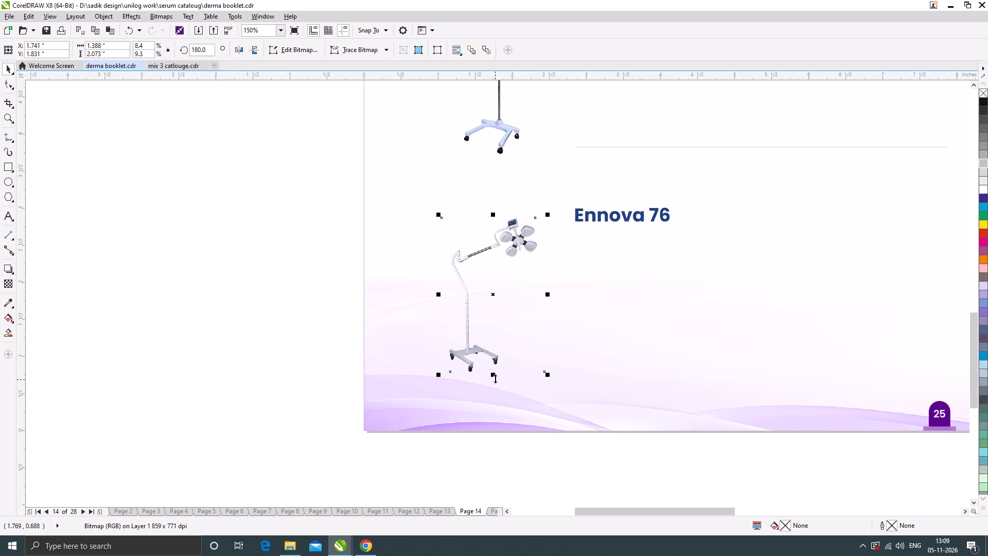
pyautogui.moveTo(495, 377); pyautogui.dragTo(500, 385)
pyautogui.scroll(-1, 480, 284)
pyautogui.click(295, 283)
pyautogui.scroll(-1, 452, 286)
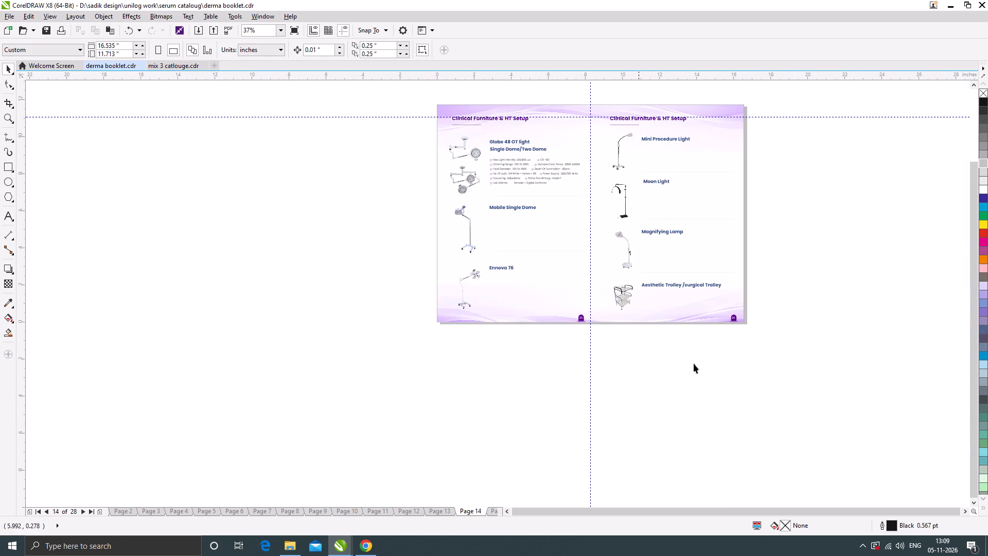
# Zoom to the Aesthetic Trolley /surgical Trolley section on page 26, preview it full screen and capture a screenshot.
pyautogui.click(752, 384)
pyautogui.scroll(1, 693, 241)
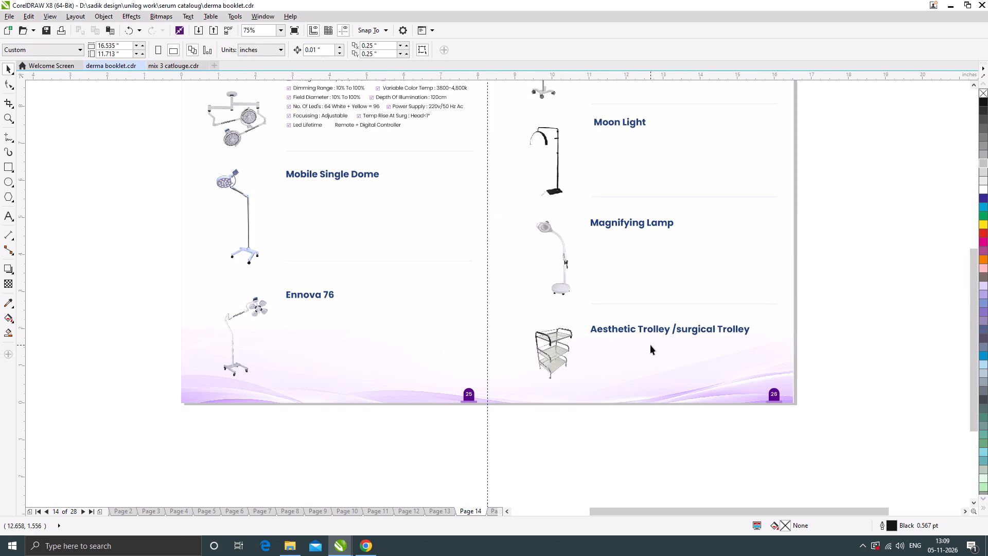
pyautogui.click(6, 115)
pyautogui.moveTo(492, 298); pyautogui.dragTo(798, 393)
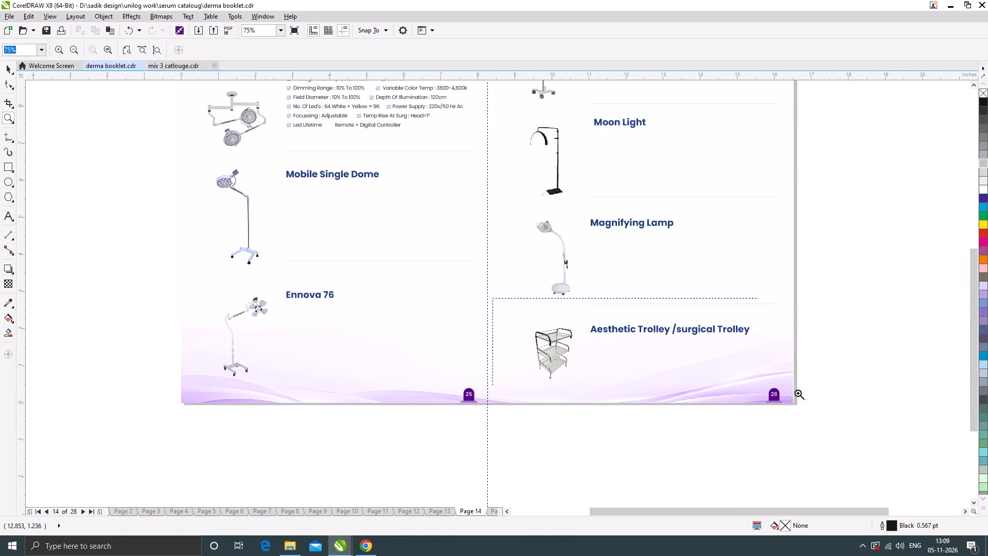
pyautogui.moveTo(798, 393); pyautogui.dragTo(766, 383)
pyautogui.press('F9')
pyautogui.press('Print')
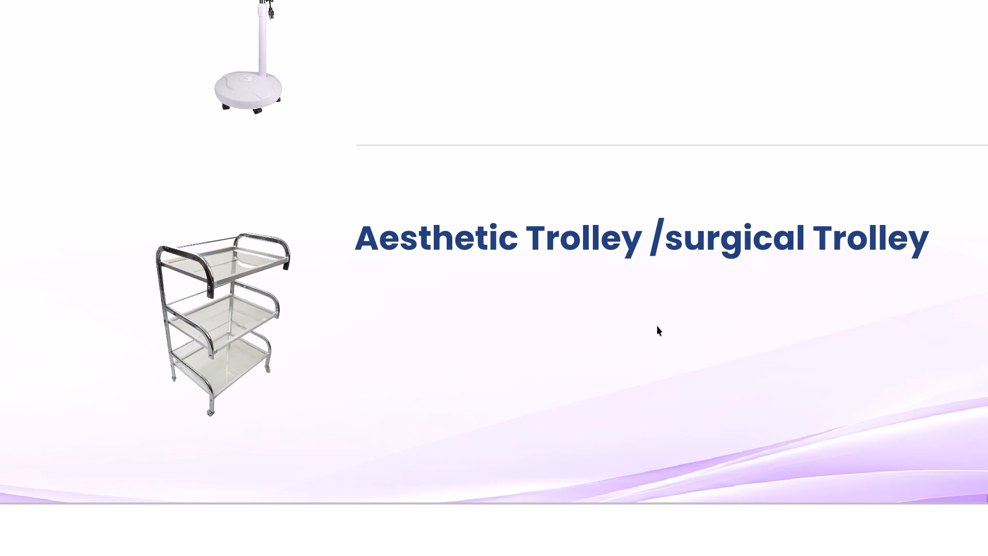
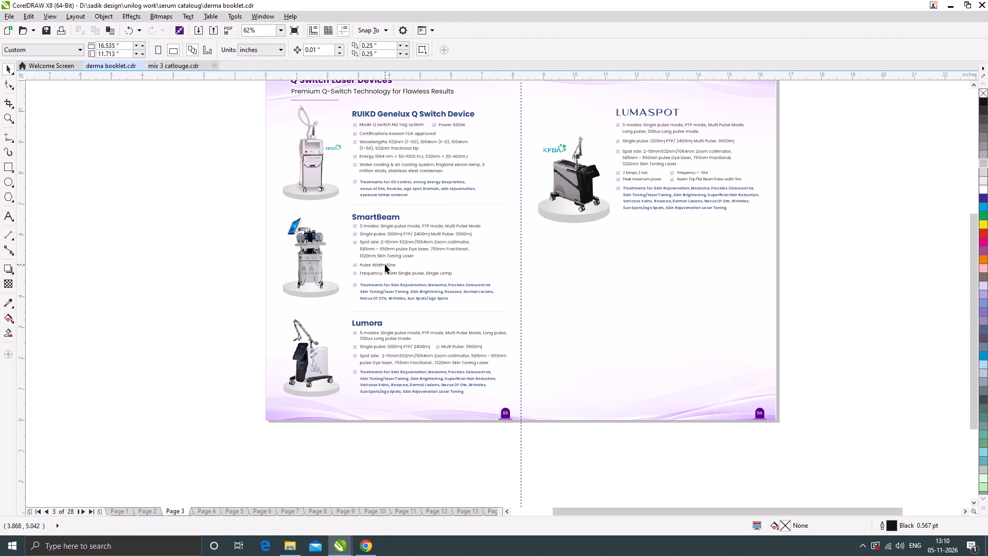
# Review the booklet spreads from page 3 to page 8, examining the HIFU and Cool 360 Cryolipolysis spread up close.
pyautogui.scroll(-1, 393, 265)
pyautogui.scroll(1, 409, 236)
pyautogui.press('pagedown')
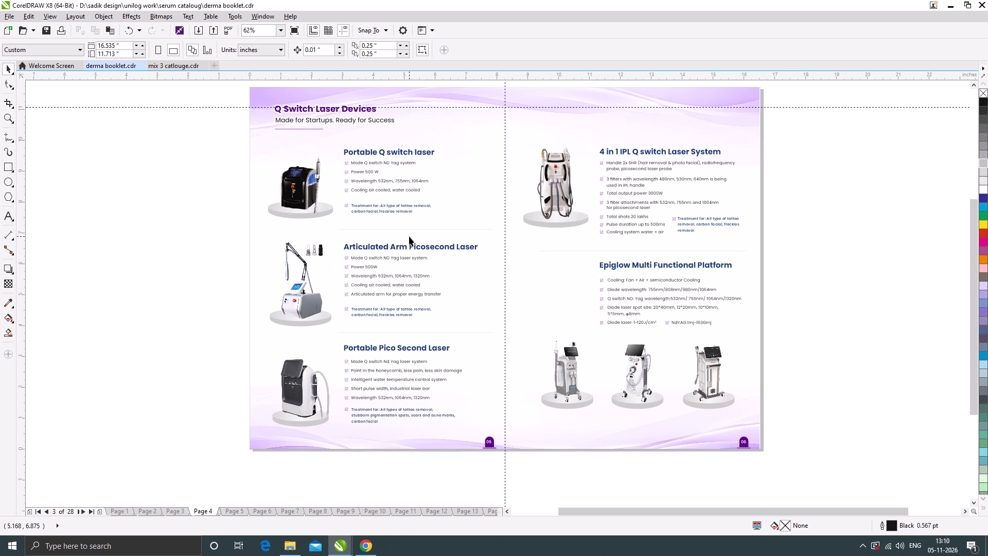
pyautogui.press('pagedown')
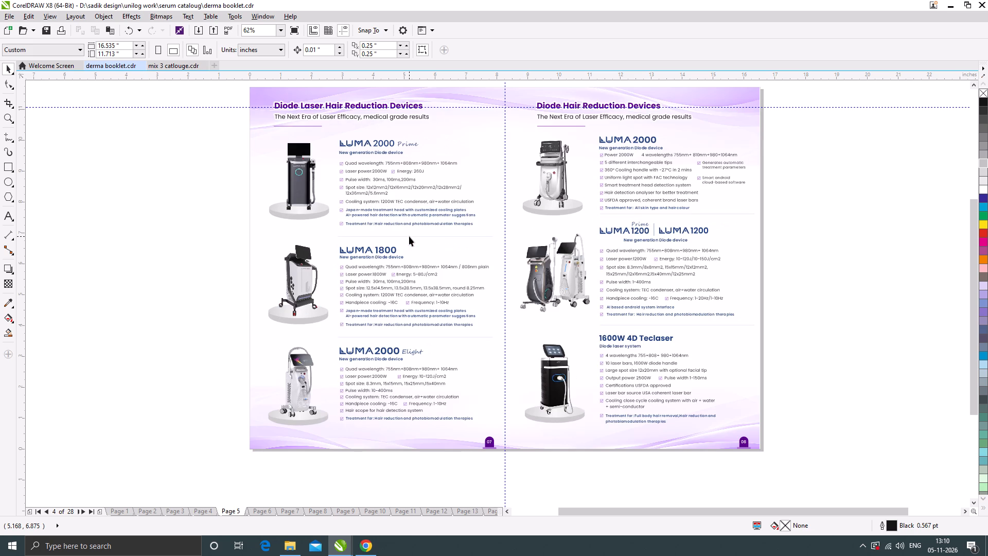
pyautogui.press('pagedown')
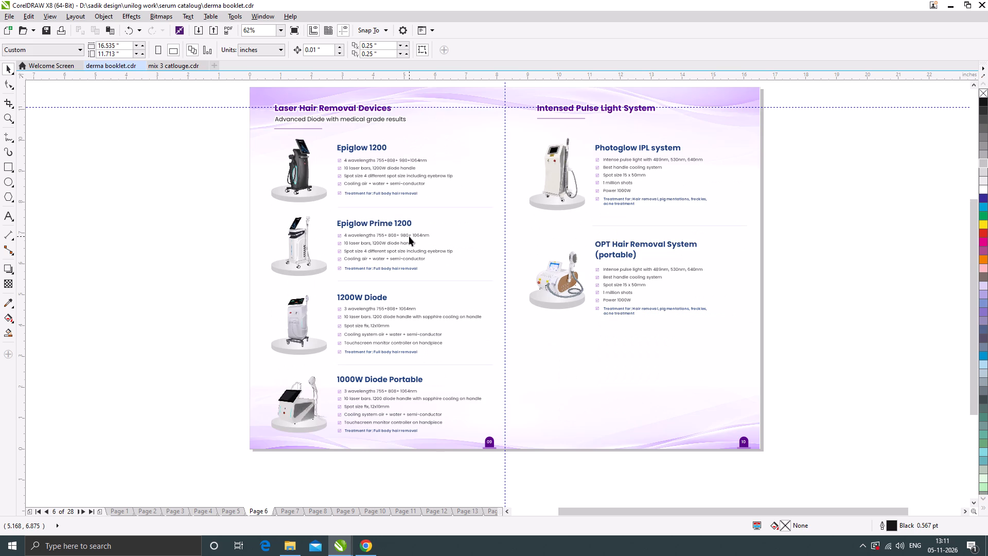
pyautogui.press('pagedown')
pyautogui.press('pagedown')
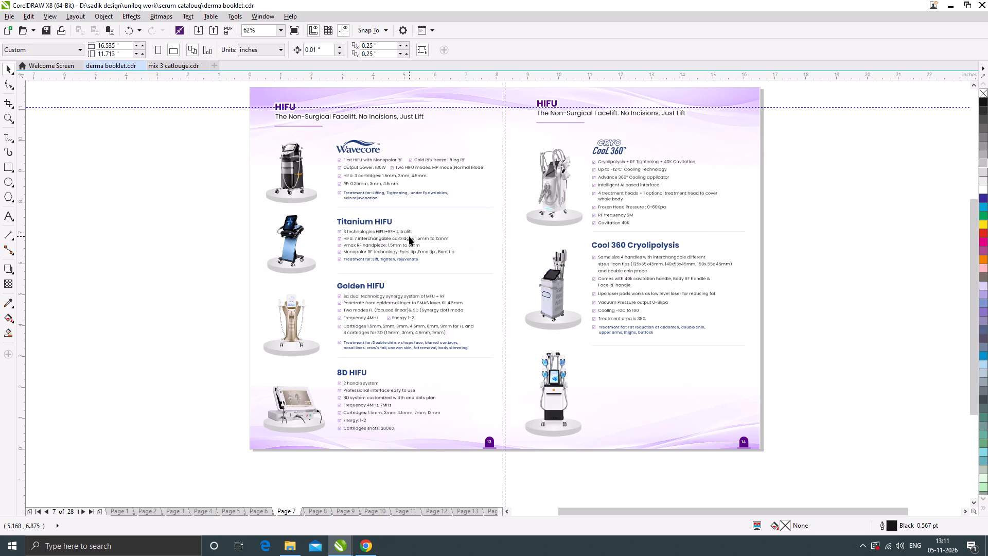
pyautogui.press('pagedown')
pyautogui.press('pageup')
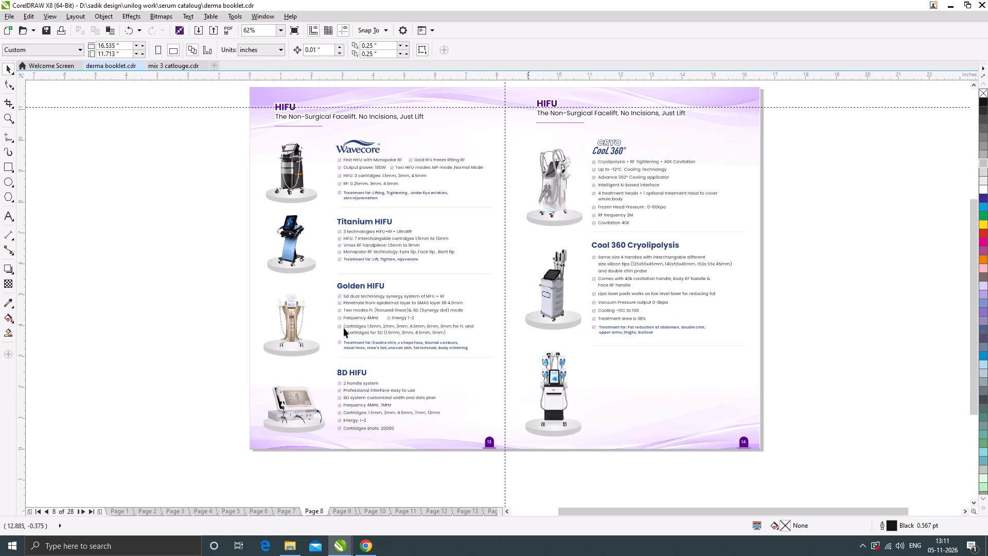
pyautogui.click(8, 119)
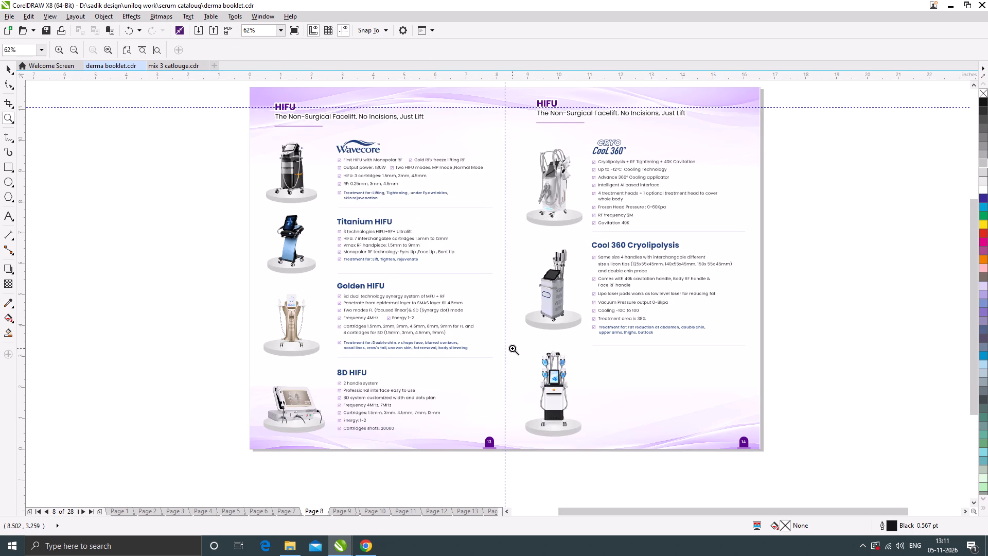
pyautogui.scroll(-1, 524, 209)
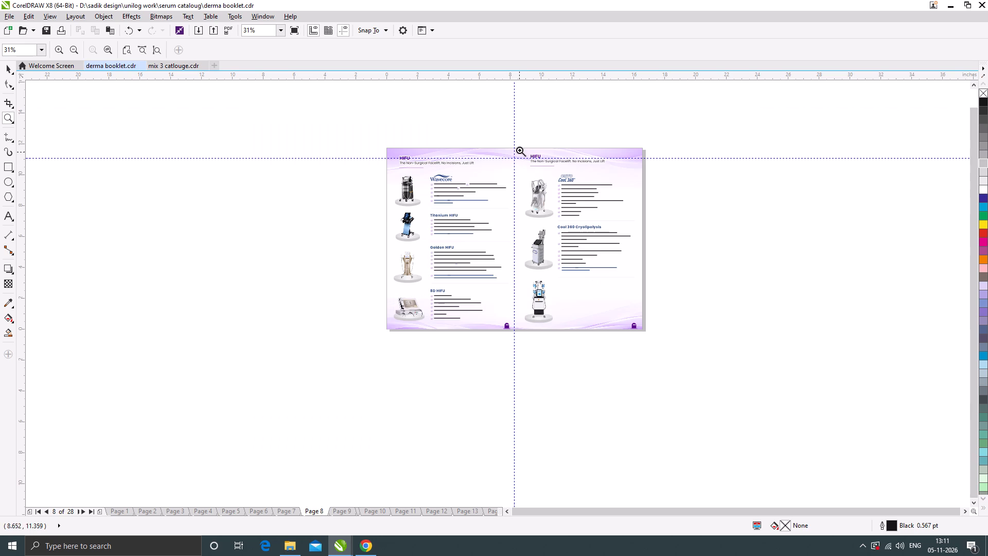
pyautogui.moveTo(517, 143); pyautogui.dragTo(639, 330)
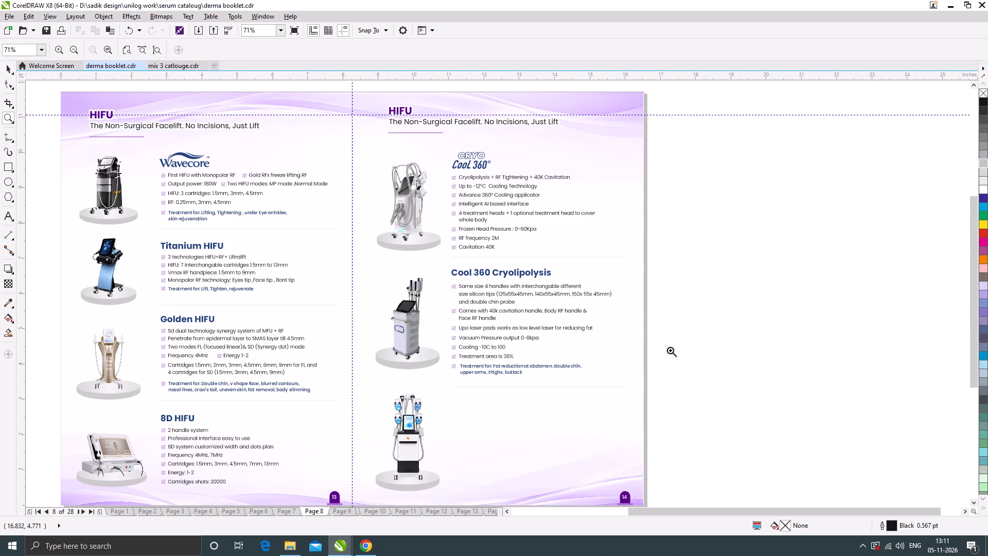
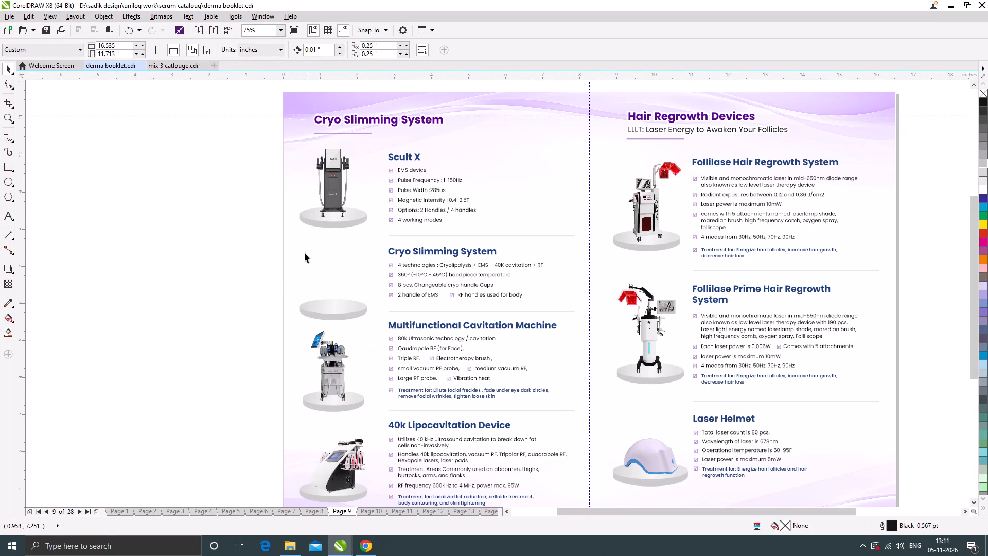
# Examine the Cryo Slimming System product entry with the empty display podium on page 9 up close.
pyautogui.click(6, 114)
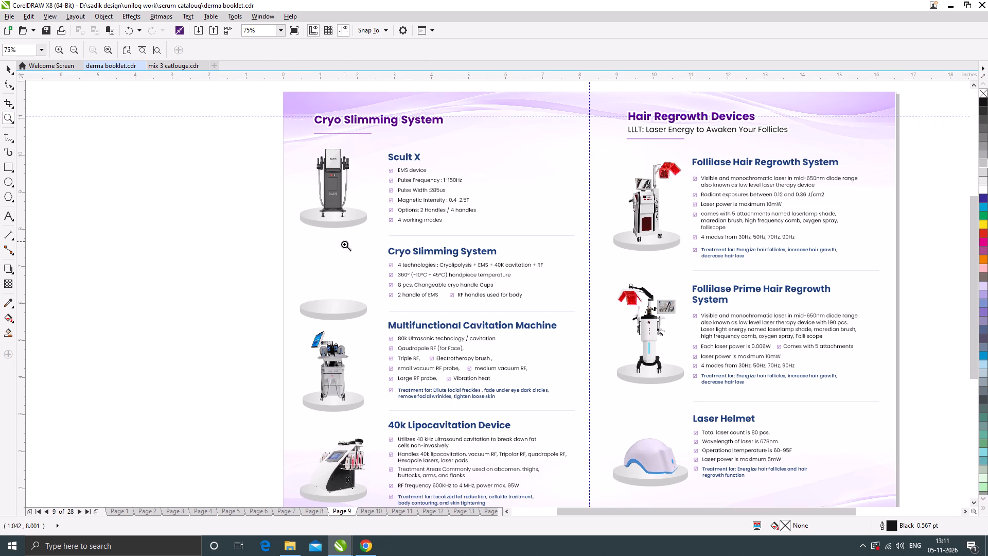
pyautogui.moveTo(285, 232); pyautogui.dragTo(585, 324)
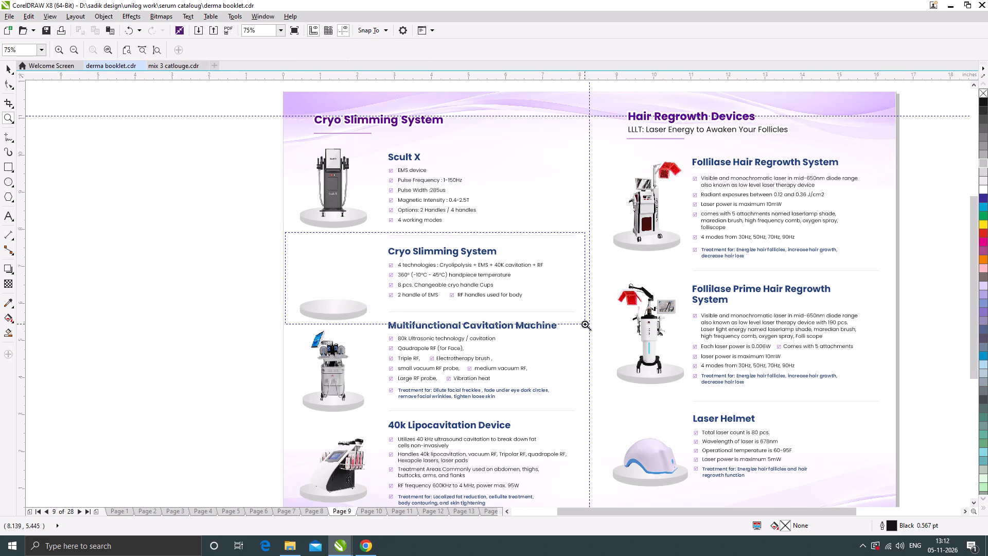
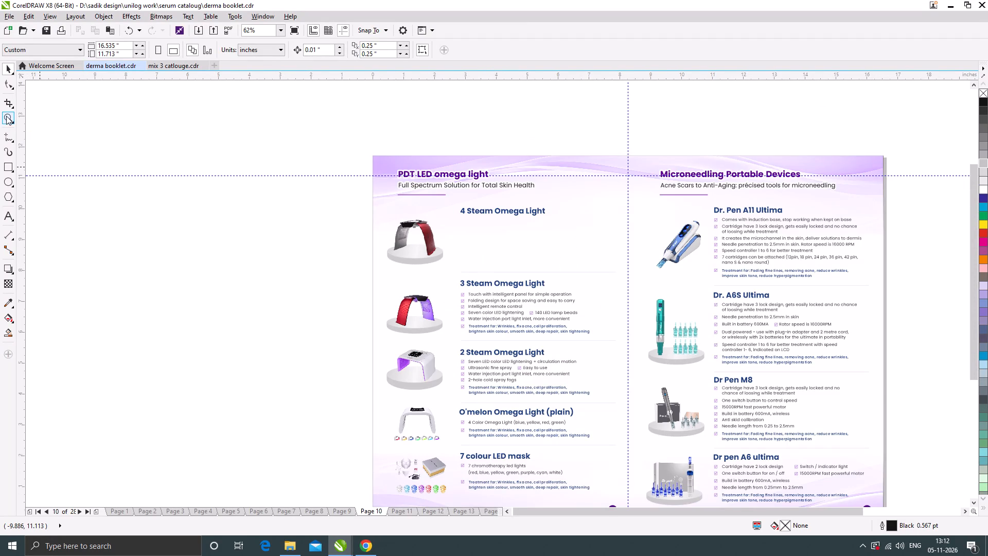
# Examine the 4 Steam Omega Light product entry on page 10 up close in full-screen preview.
pyautogui.click(6, 116)
pyautogui.moveTo(383, 202); pyautogui.dragTo(576, 261)
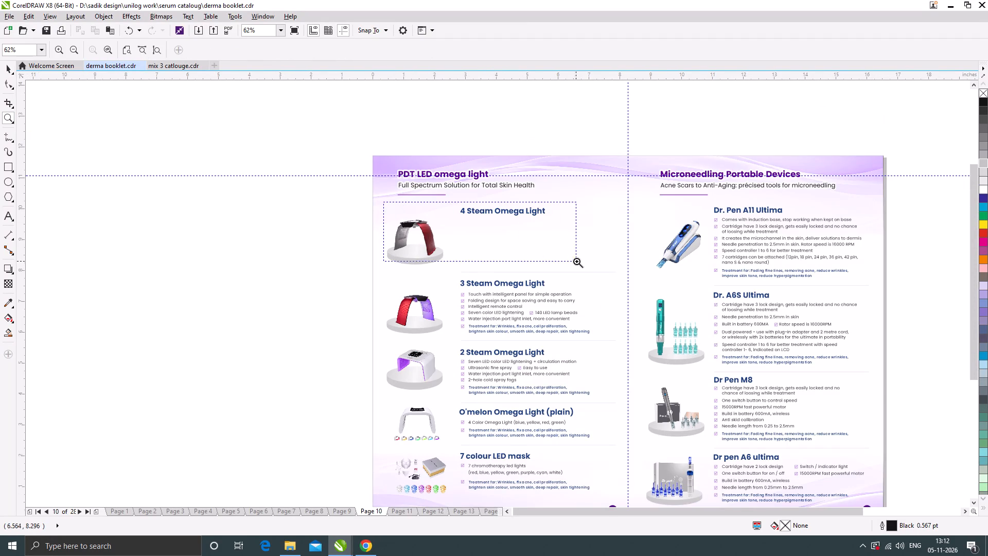
pyautogui.moveTo(576, 261); pyautogui.dragTo(606, 272)
pyautogui.press('F9')
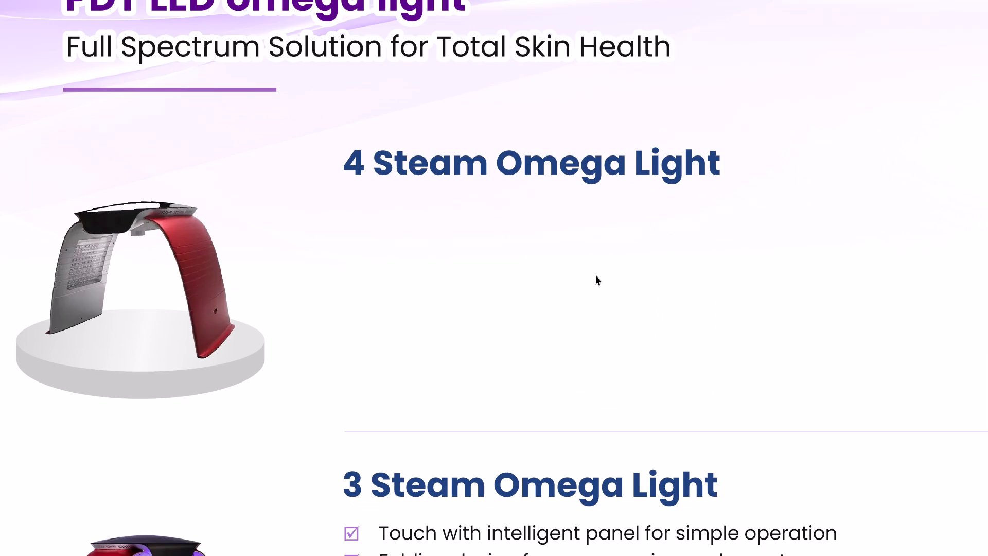
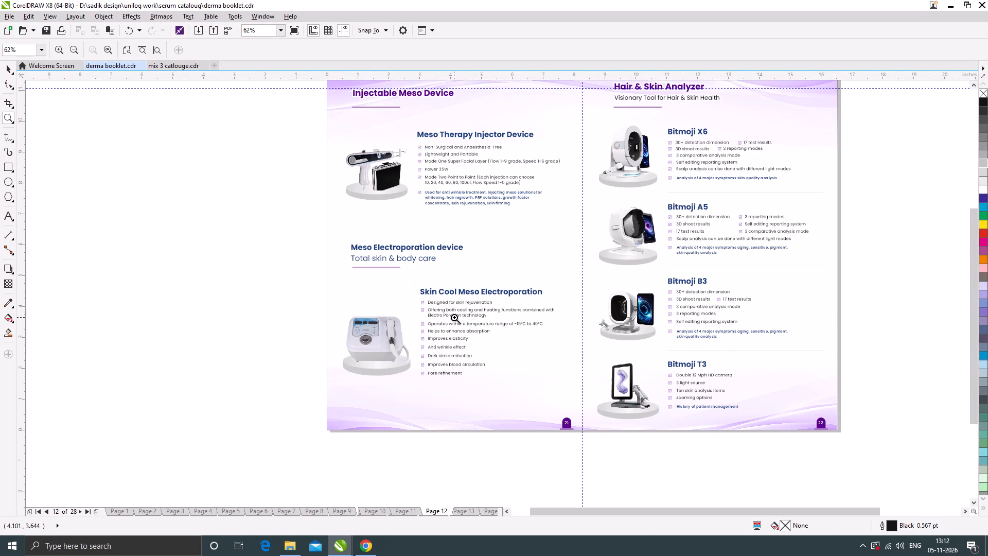
# Examine the Hydraulic Derma chair entry on page 13 of the document up close in full-screen preview.
pyautogui.press('pagedown')
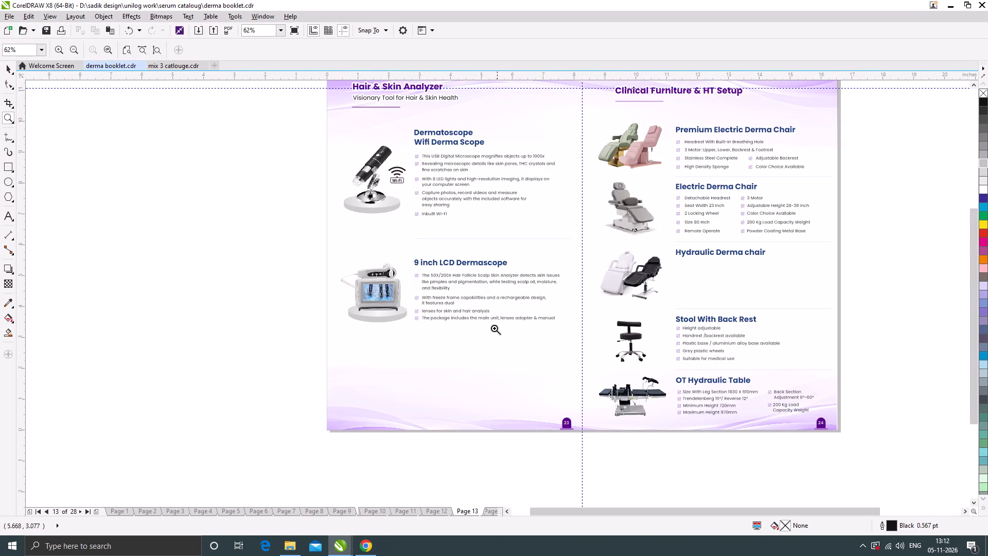
pyautogui.scroll(-1, 494, 328)
pyautogui.scroll(1, 623, 302)
pyautogui.moveTo(461, 269); pyautogui.dragTo(678, 316)
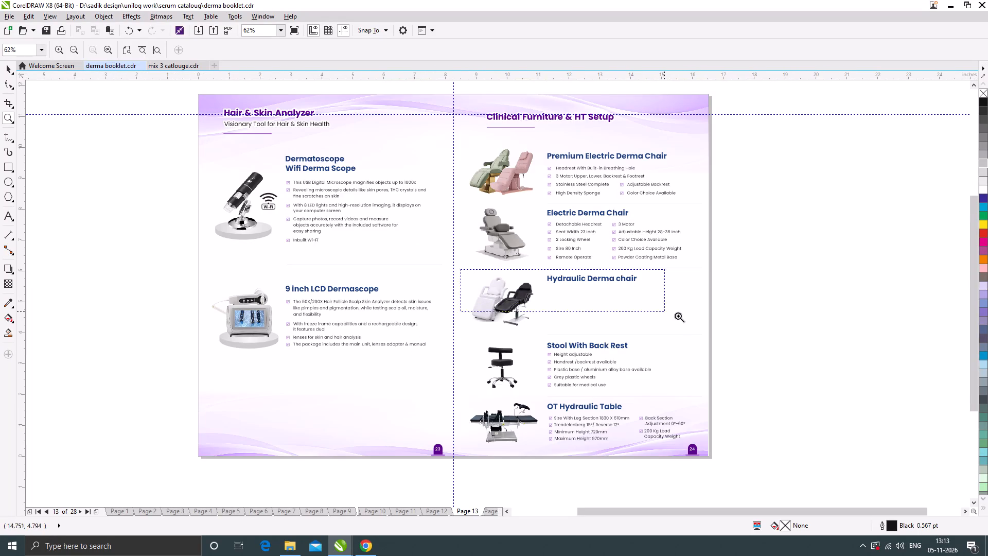
pyautogui.moveTo(678, 316); pyautogui.dragTo(699, 338)
pyautogui.press('F9')
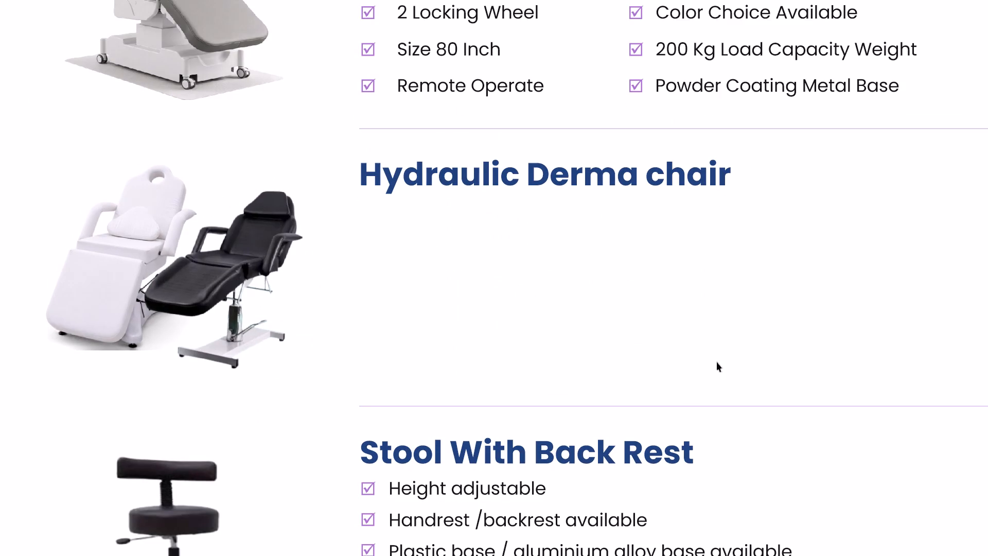
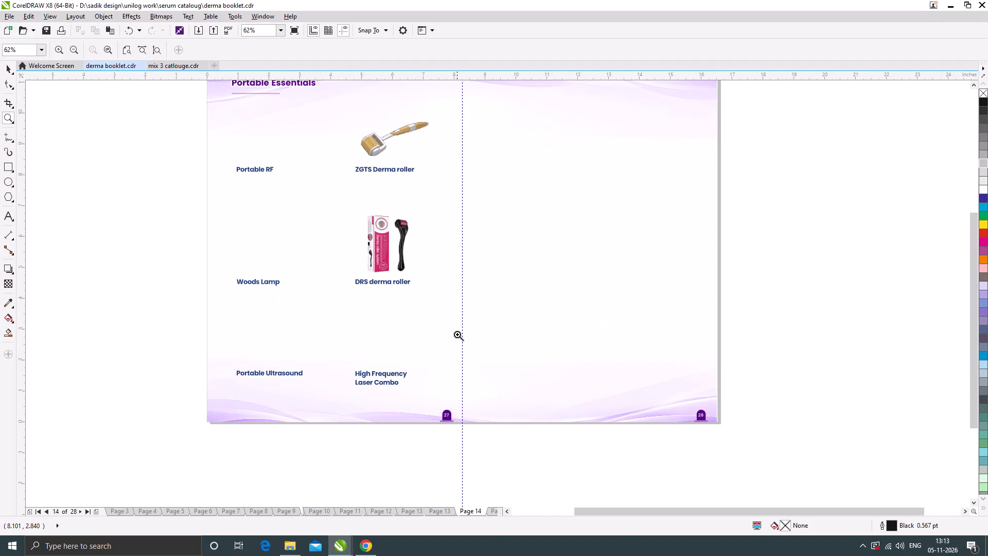
# Look through the booklet's spreads up to page 21, including the Clinical Furniture, Cautery Devices, Consumables Series, BB Glow Ampoule and Skin Booster pages.
pyautogui.press('pagedown')
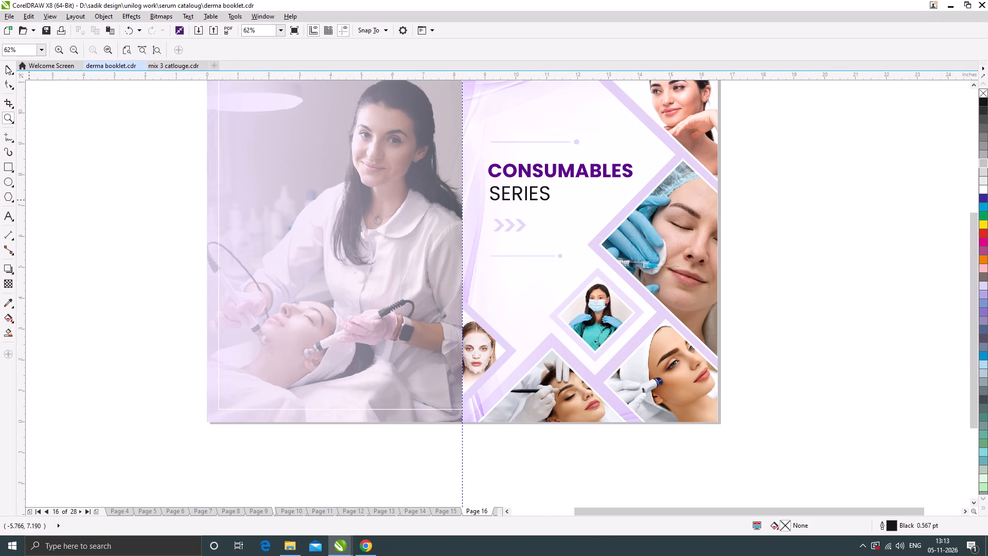
pyautogui.click(6, 65)
pyautogui.scroll(-1, 460, 235)
pyautogui.scroll(1, 355, 180)
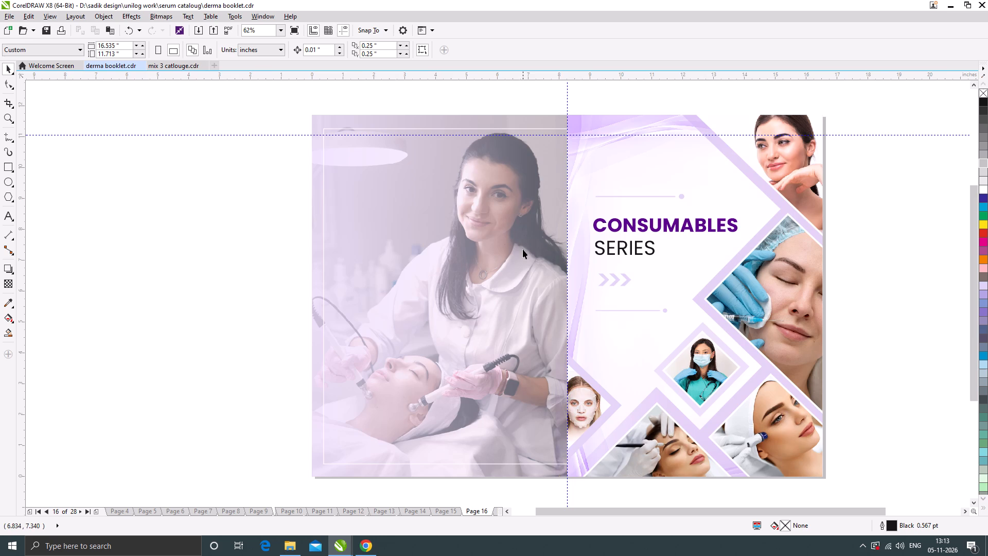
pyautogui.scroll(-1, 534, 209)
pyautogui.scroll(1, 560, 228)
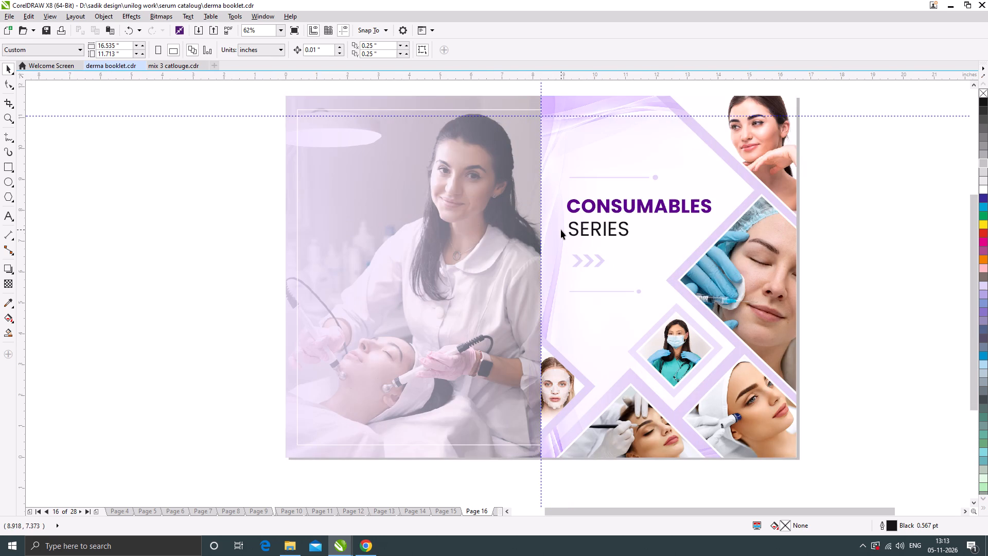
pyautogui.click(450, 511)
pyautogui.click(418, 511)
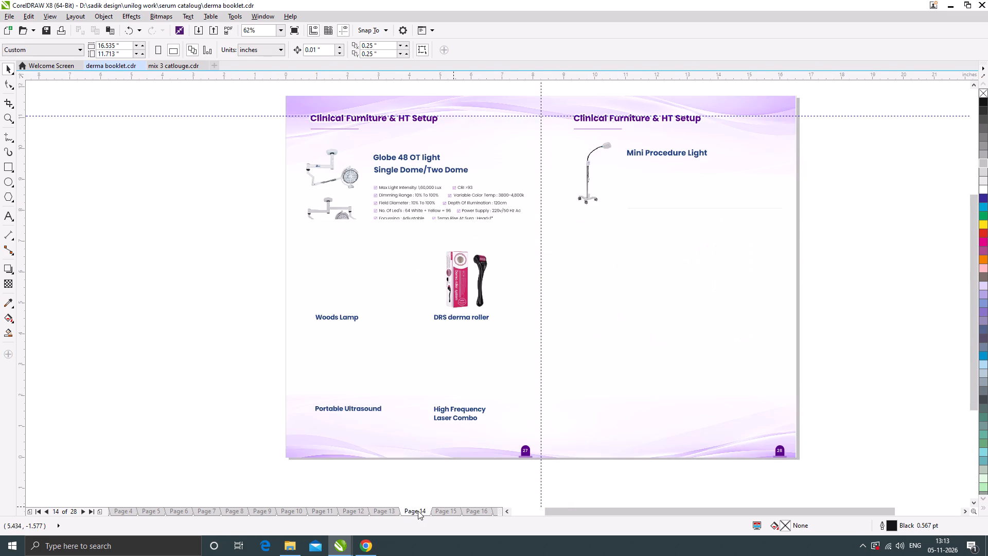
pyautogui.click(383, 510)
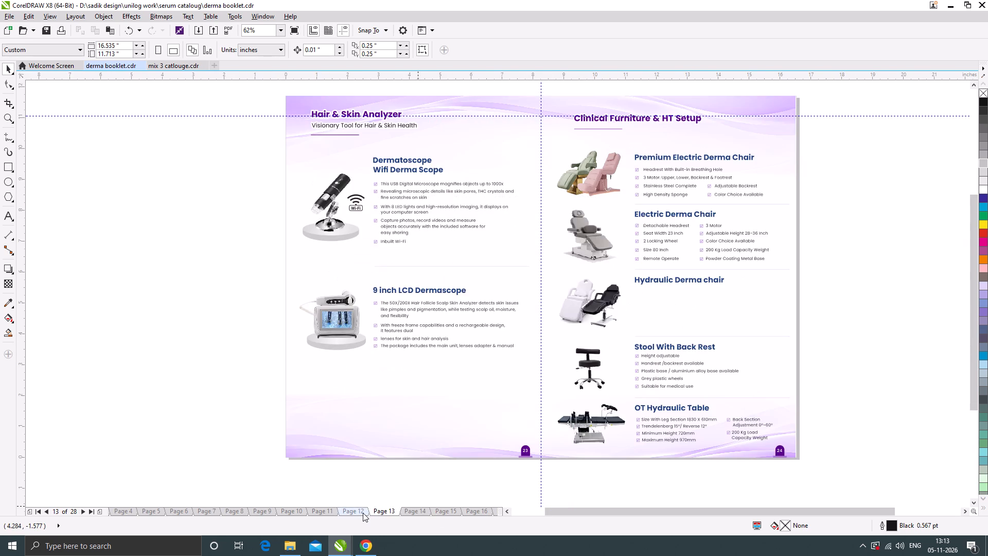
pyautogui.click(363, 513)
pyautogui.click(324, 511)
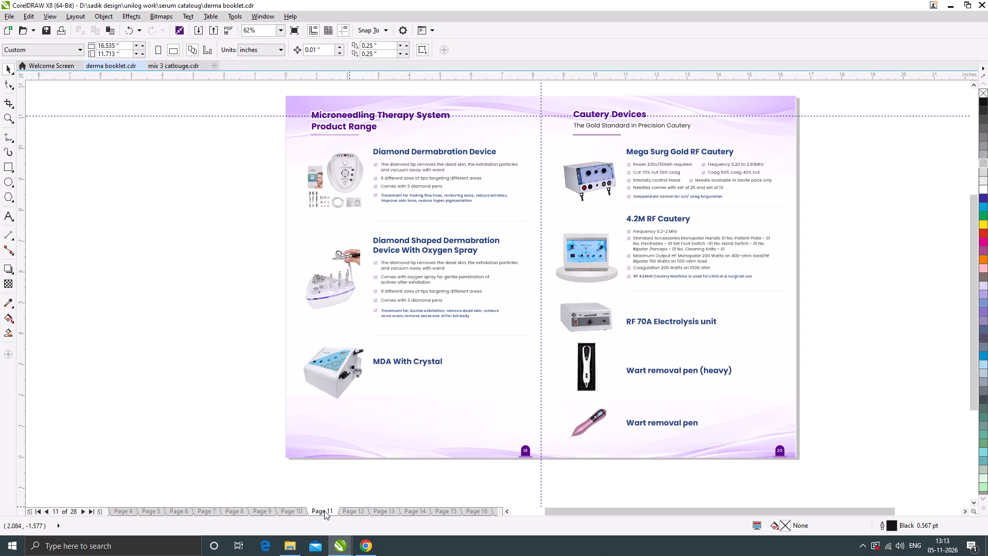
pyautogui.press('pageup')
pyautogui.press('pagedown')
pyautogui.press('pagedown')
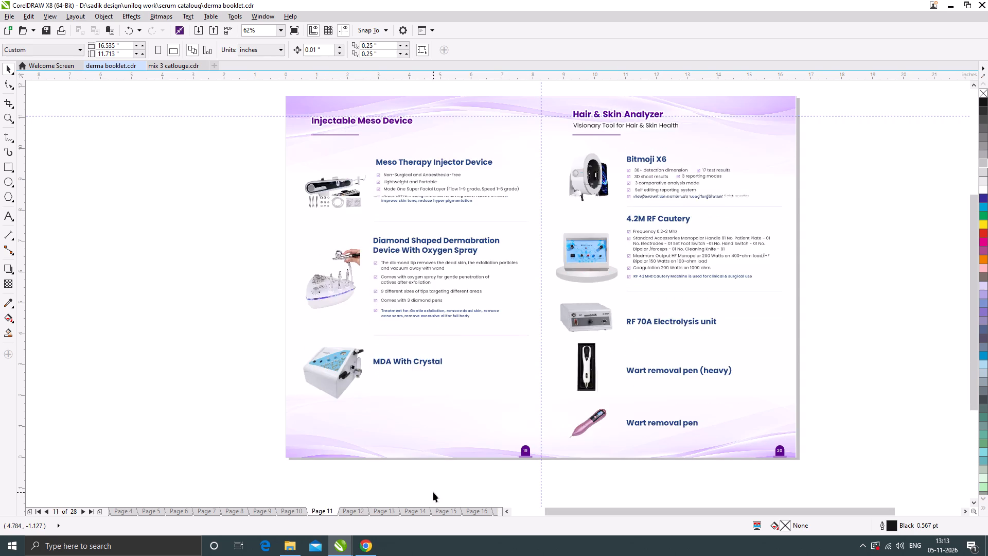
pyautogui.press('pagedown')
pyautogui.press('pagedown')
pyautogui.press('pagedown')
pyautogui.press('pagedown')
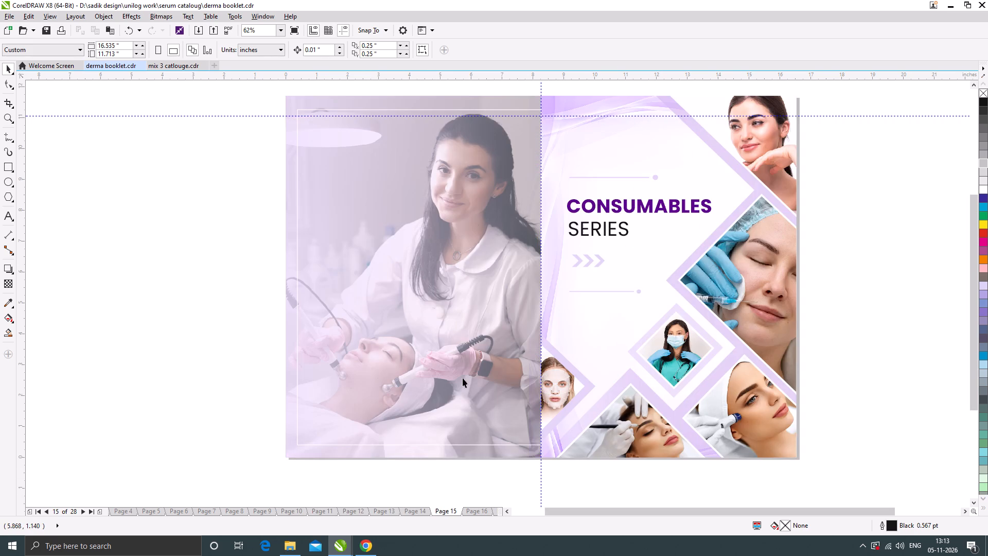
pyautogui.press('pagedown')
pyautogui.press('pagedown')
pyautogui.press('pagedown')
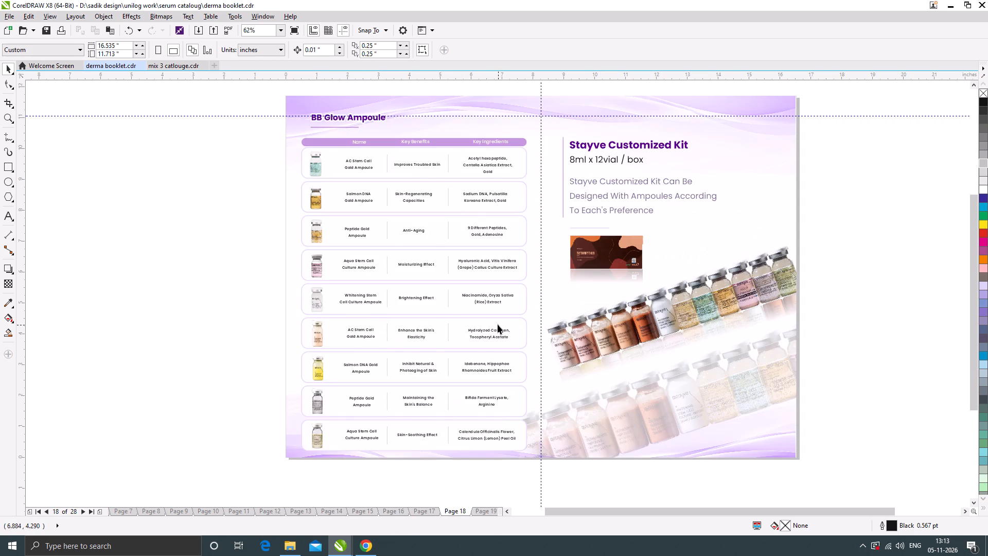
pyautogui.press('pagedown')
pyautogui.press('pagedown')
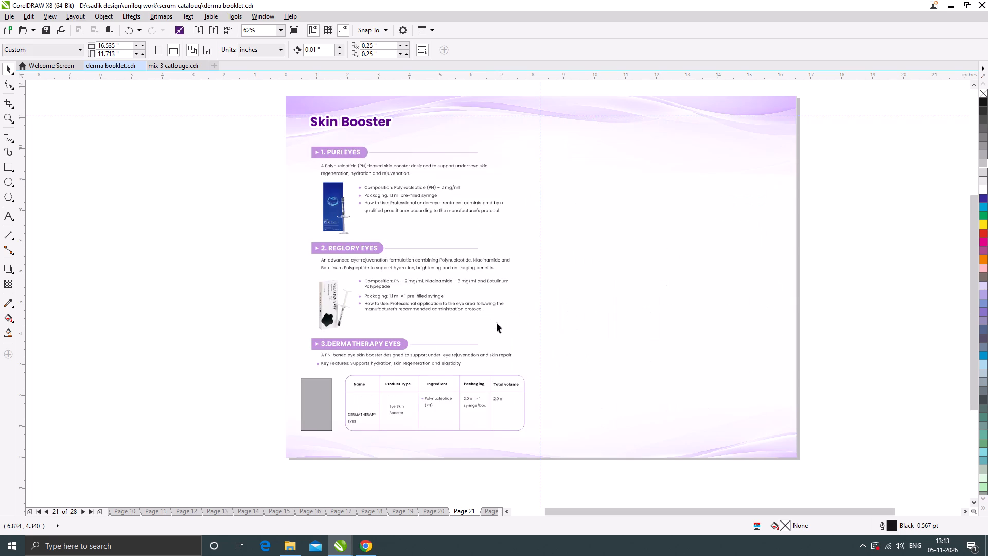
# Copy the UNILOG watermark from page 22 onto page 20, centred across the fold at about X 8.83, Y 6.74 in.
pyautogui.press('pagedown')
pyautogui.click(562, 305)
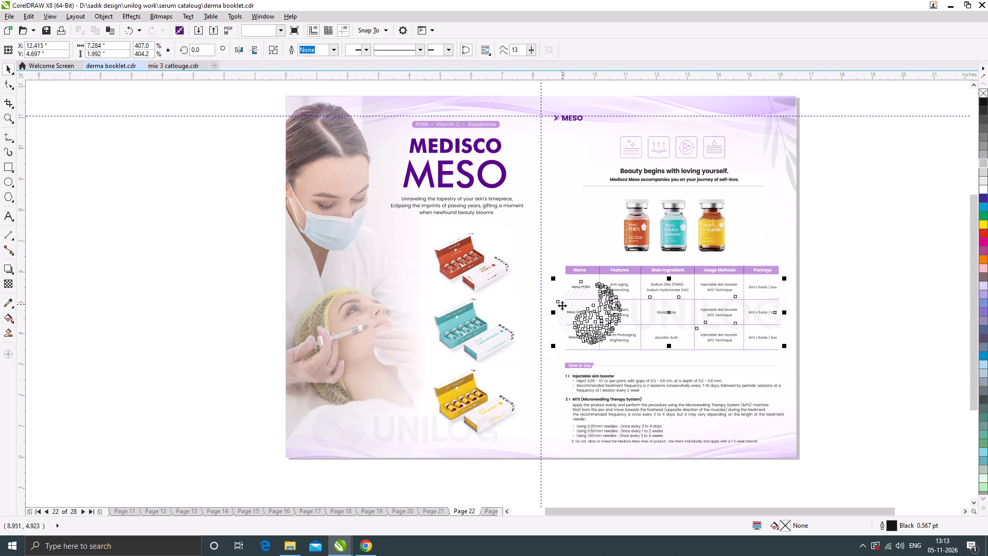
pyautogui.hotkey('ctrl', 'c')
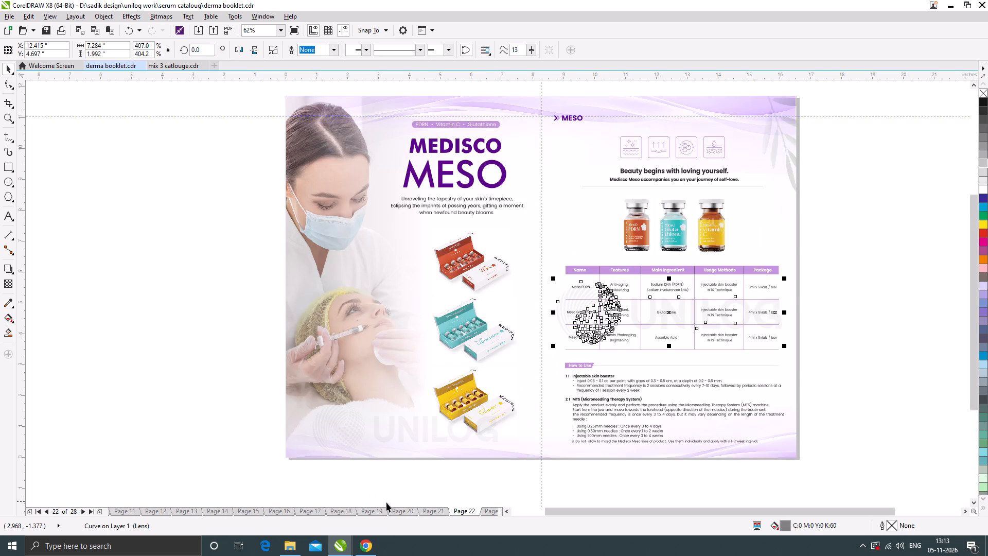
pyautogui.click(437, 510)
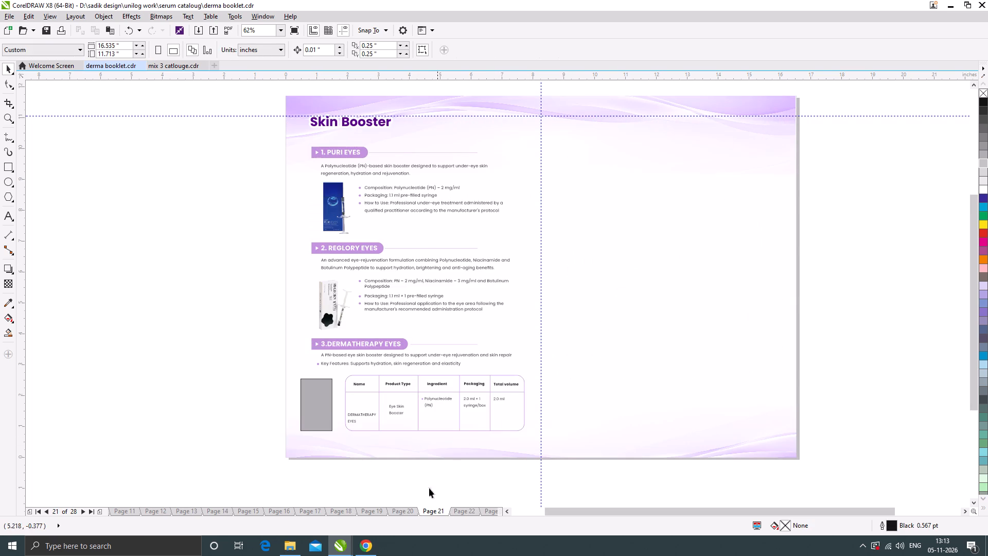
pyautogui.click(396, 511)
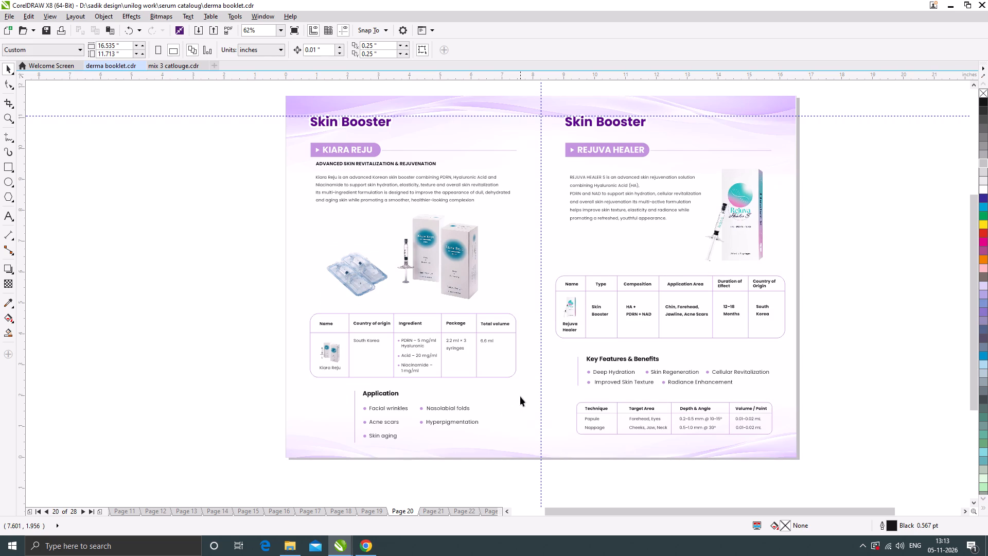
pyautogui.hotkey('ctrl', 'v')
pyautogui.moveTo(668, 314); pyautogui.dragTo(558, 249)
pyautogui.click(844, 292)
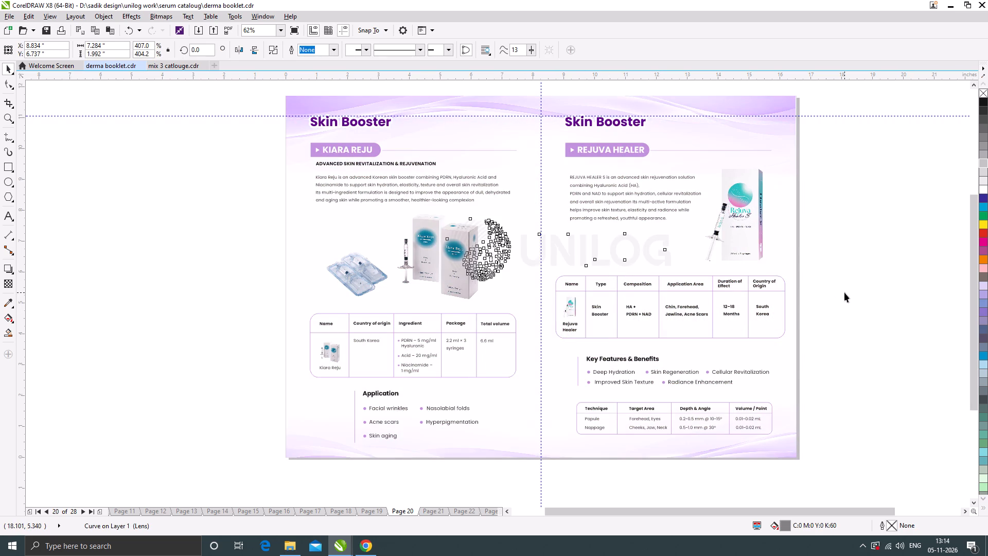
# Bring the KIARA REJU boxes and syringe image on page 20 in front of the UNILOG watermark.
pyautogui.click(450, 273)
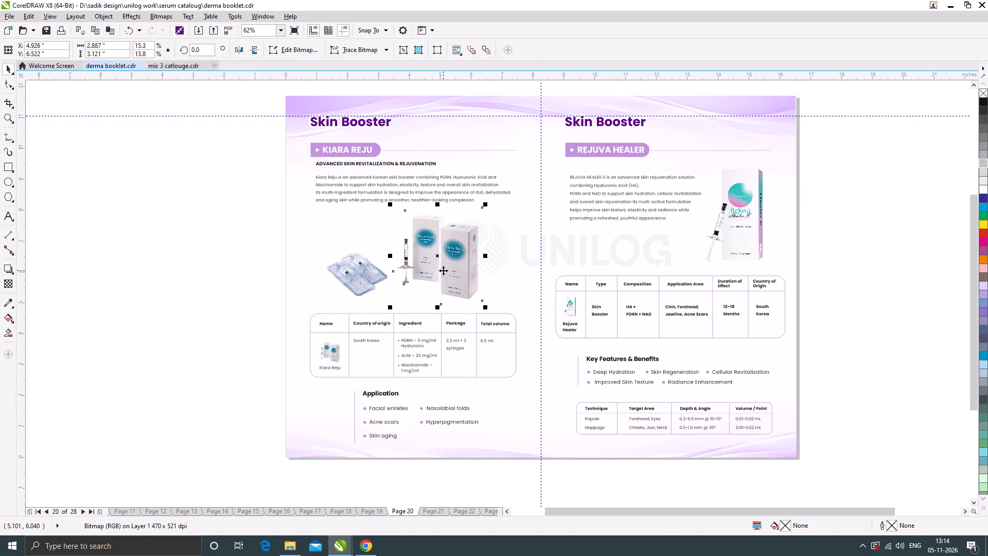
pyautogui.hotkey('ctrl', 'x')
pyautogui.hotkey('ctrl', 'v')
pyautogui.click(879, 265)
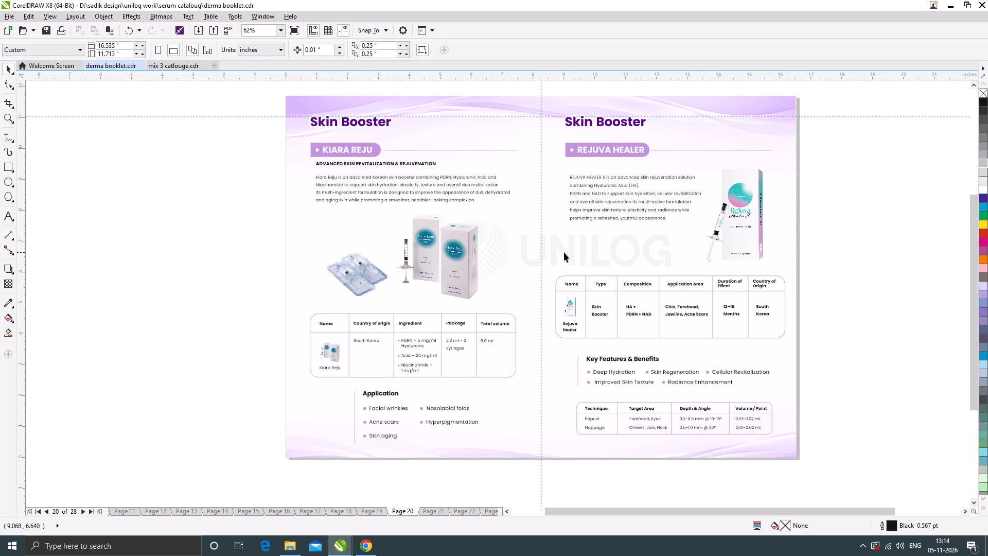
# Copy the watermark from page 20 onto page 19 and move it straight up to about Y 7.22 in.
pyautogui.click(564, 252)
pyautogui.hotkey('ctrl', 'c')
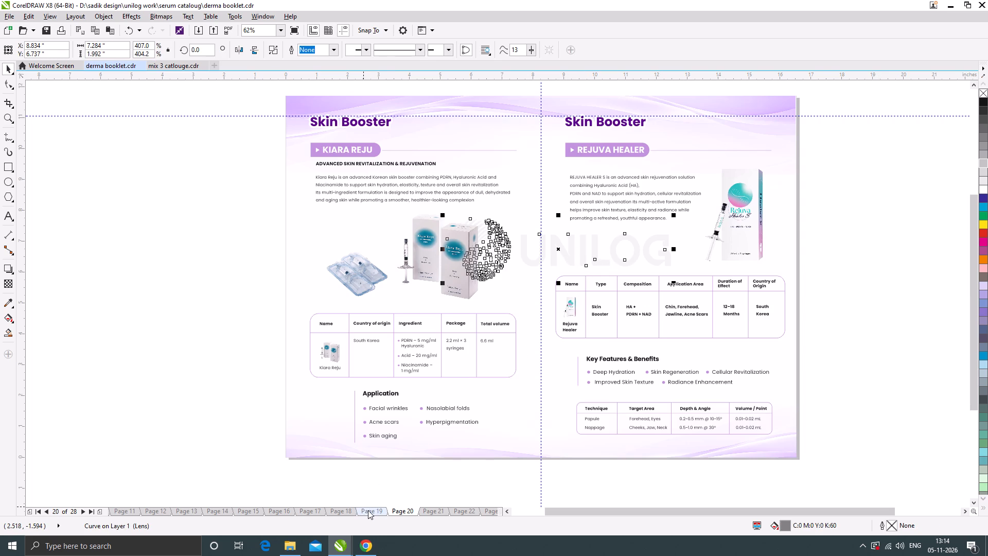
pyautogui.click(368, 510)
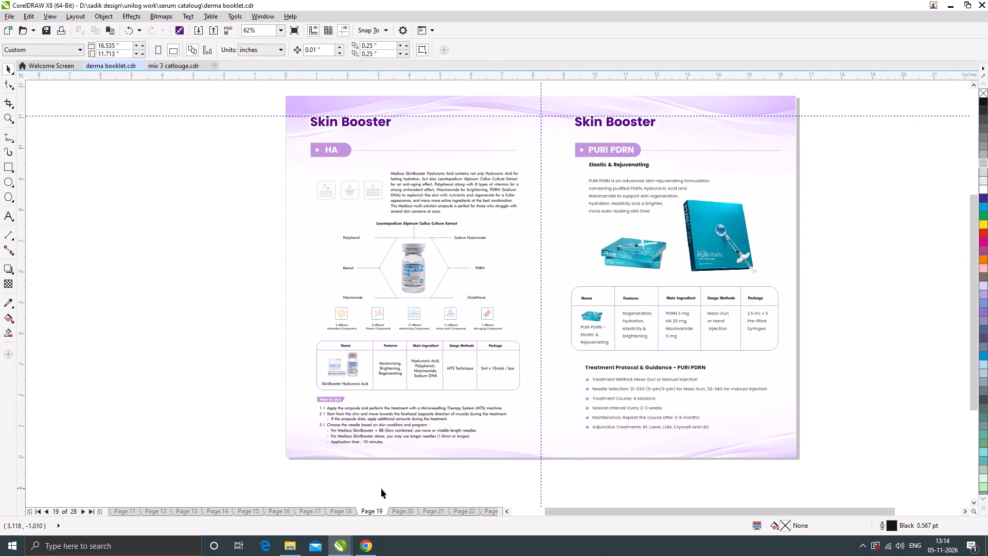
pyautogui.hotkey('ctrl', 'v')
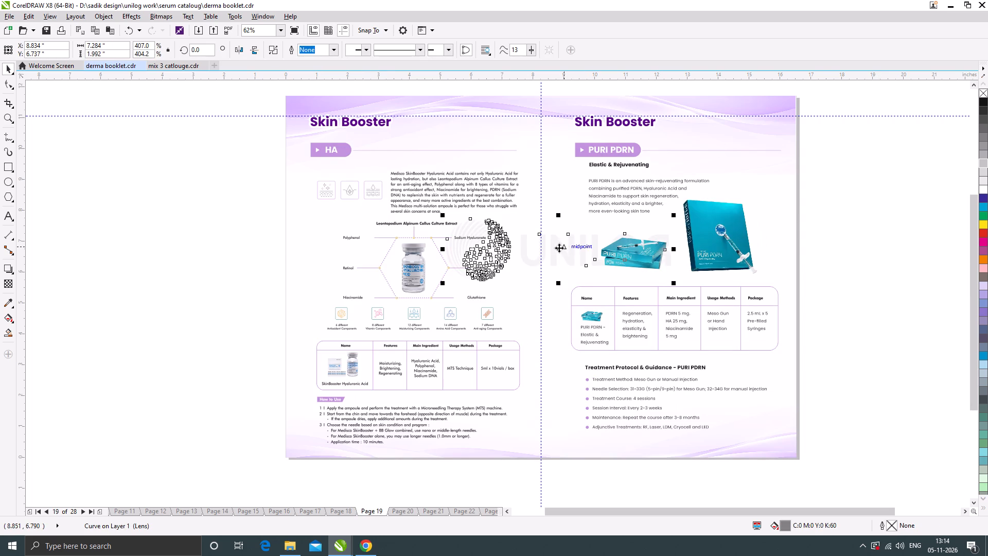
pyautogui.moveTo(559, 248); pyautogui.dragTo(571, 229)
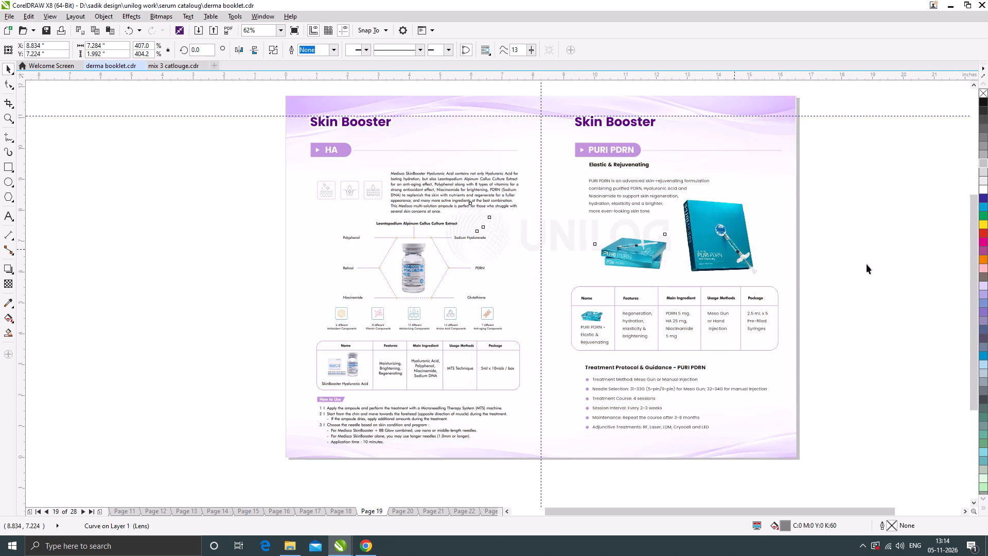
pyautogui.click(916, 267)
# Bring the stacked PURI PDRN boxes image on page 19 in front of the UNILOG watermark.
pyautogui.click(627, 262)
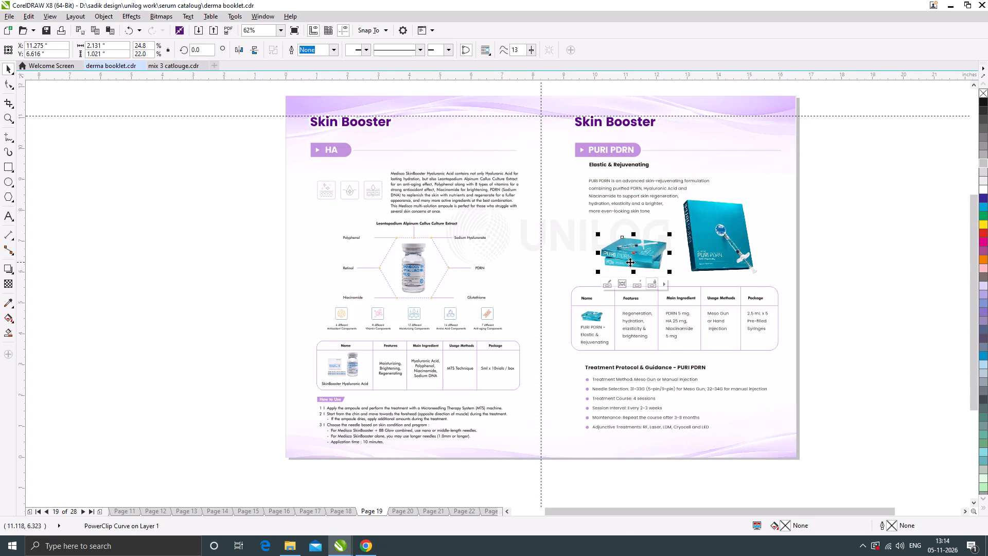
pyautogui.hotkey('ctrl', 'x')
pyautogui.hotkey('ctrl', 'v')
pyautogui.click(847, 265)
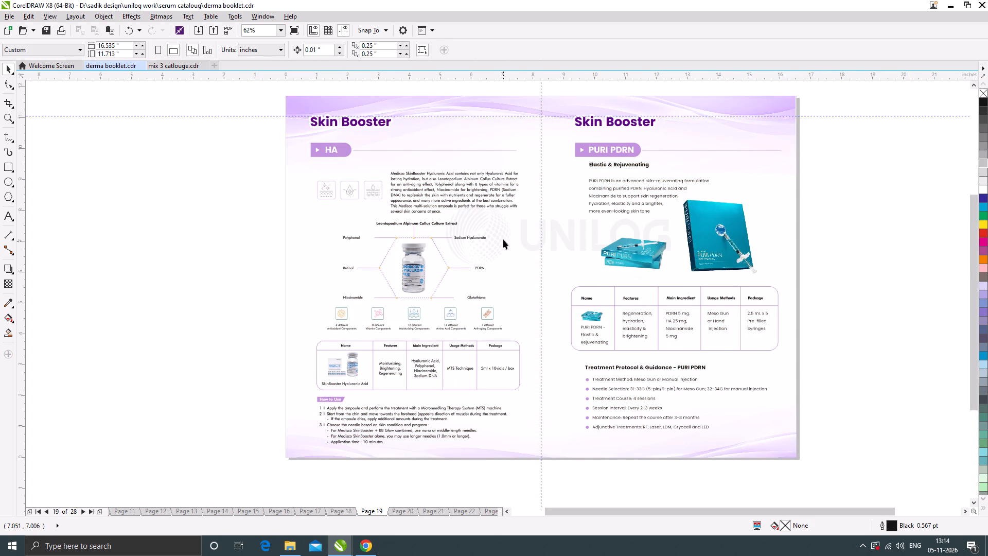
# Copy the UNILOG watermark from page 19 and go to page 18.
pyautogui.click(503, 237)
pyautogui.hotkey('ctrl', 'c')
pyautogui.scroll(2, 569, 221)
pyautogui.scroll(-2, 580, 231)
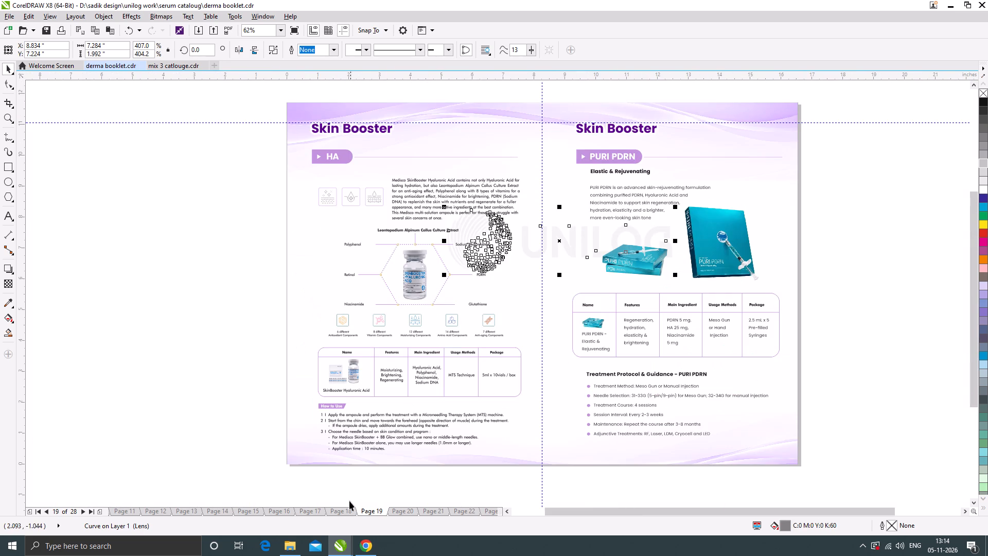
pyautogui.click(346, 510)
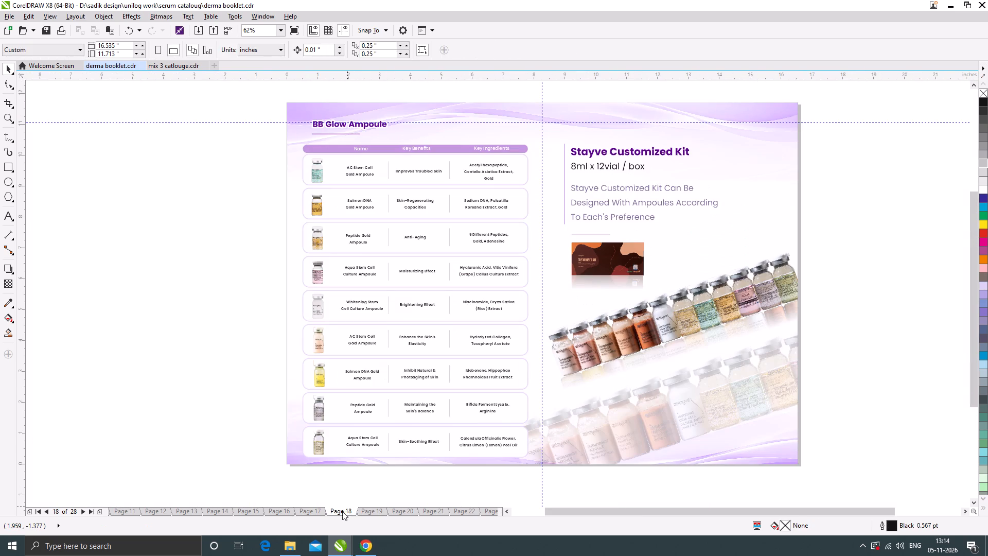
# Paste the UNILOG watermark onto page 17 and move it between the upper and lower product rows, about X 8.58 in, Y 5.41 in.
pyautogui.scroll(-1, 301, 391)
pyautogui.scroll(1, 486, 325)
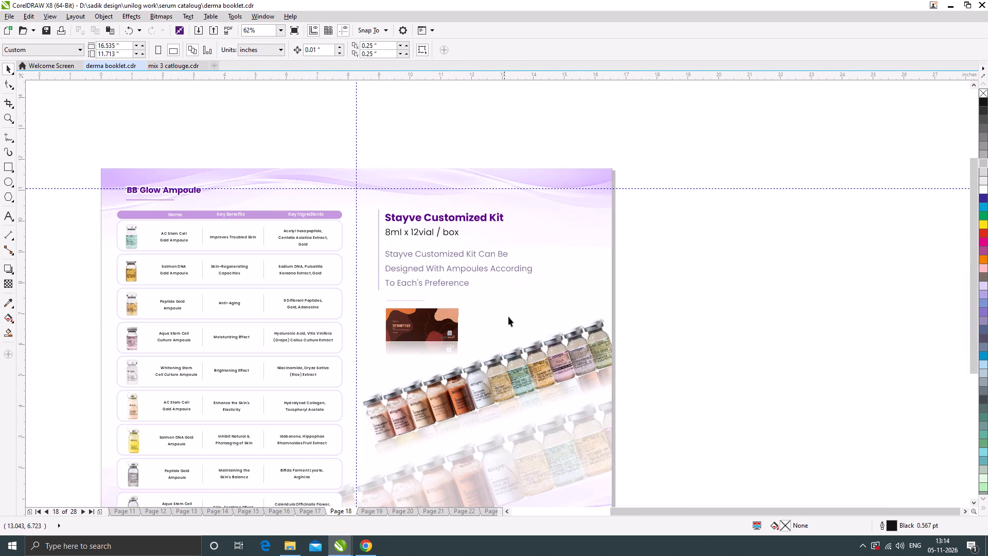
pyautogui.scroll(-1, 524, 281)
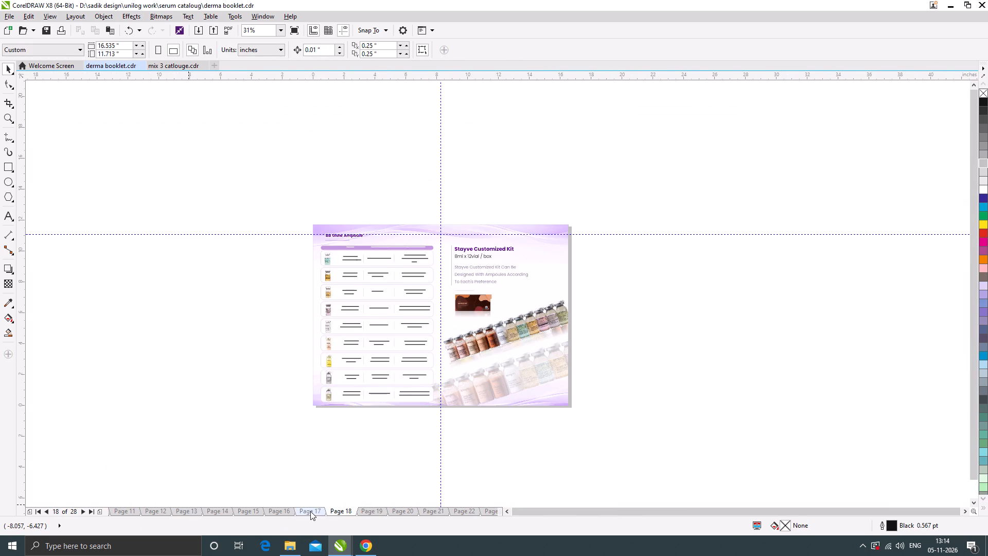
pyautogui.click(310, 511)
pyautogui.hotkey('ctrl', 'v')
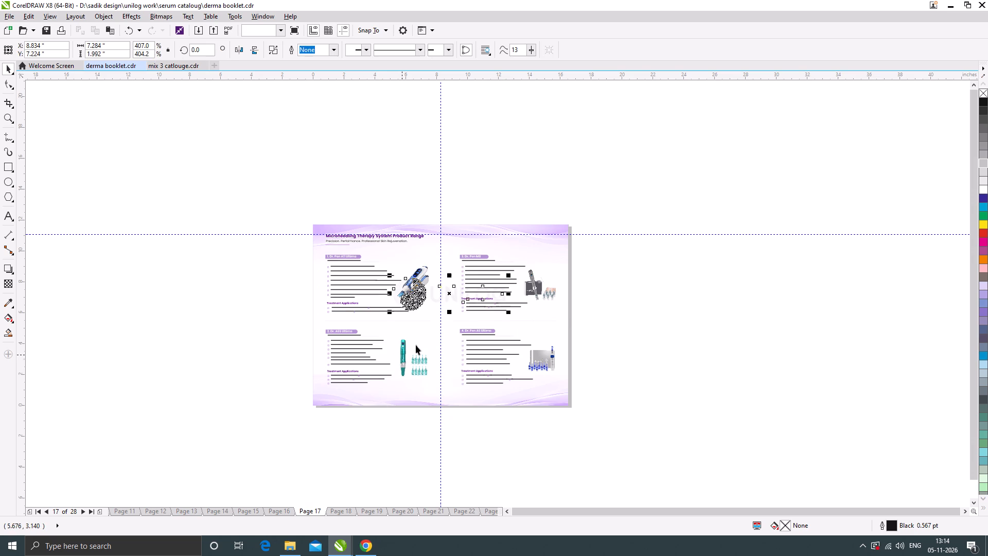
pyautogui.moveTo(448, 295); pyautogui.dragTo(444, 258)
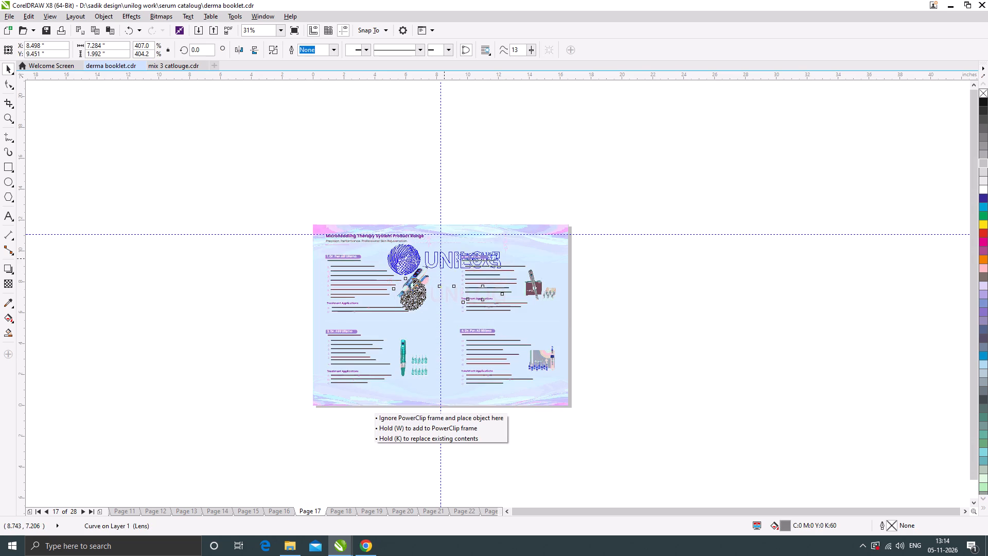
pyautogui.moveTo(444, 258); pyautogui.dragTo(445, 322)
pyautogui.scroll(1, 448, 323)
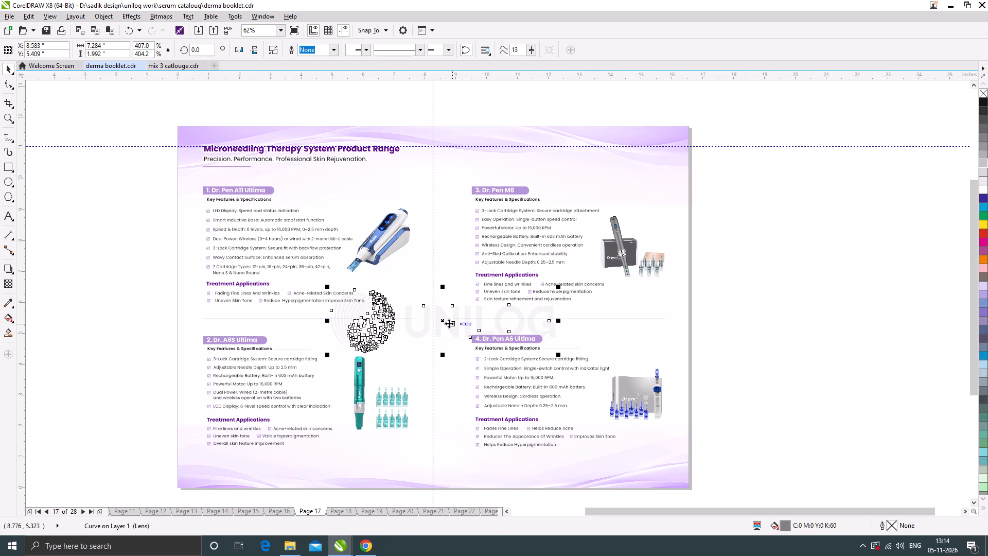
pyautogui.click(790, 355)
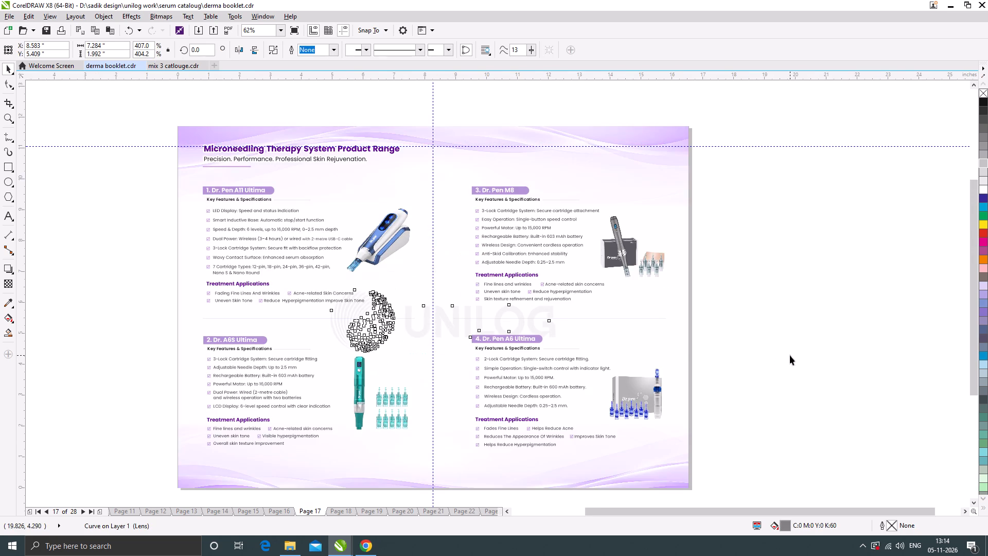
# Scale the watermark on page 17 down to about 6.87 × 1.88 in and shift it to about X 7.99 in, Y 5.47 in.
pyautogui.click(380, 306)
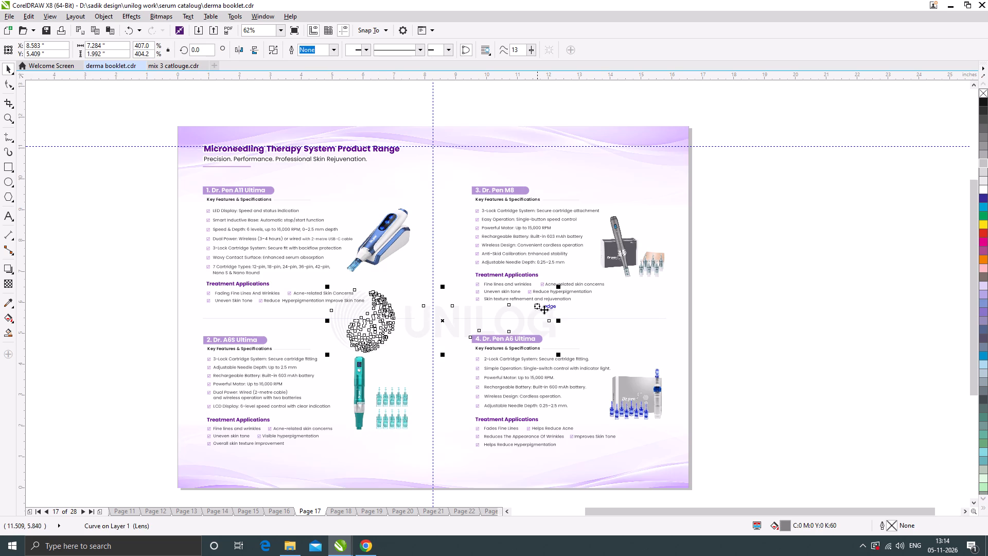
pyautogui.moveTo(560, 355); pyautogui.dragTo(547, 351)
pyautogui.click(785, 362)
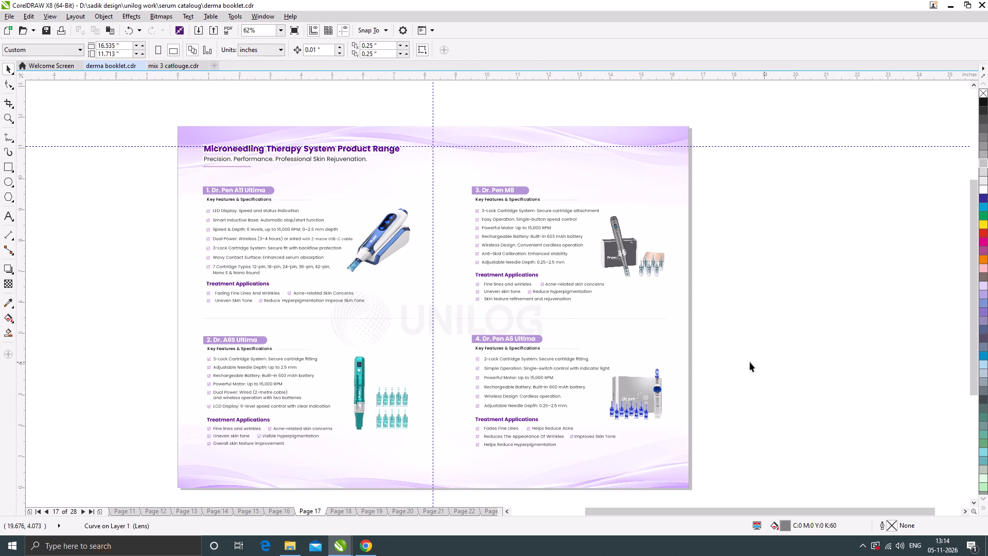
pyautogui.scroll(-1, 446, 296)
pyautogui.click(677, 330)
pyautogui.scroll(1, 469, 335)
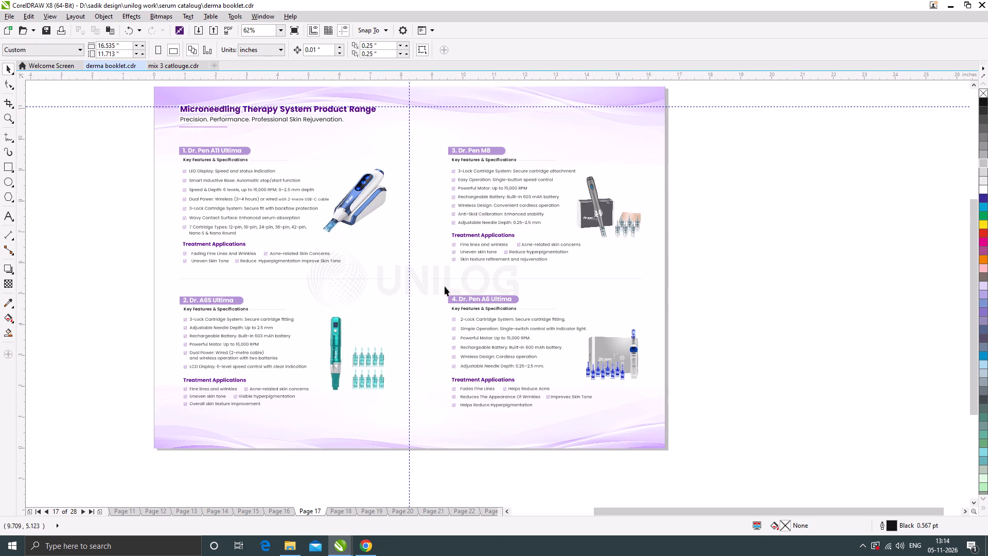
pyautogui.moveTo(425, 269); pyautogui.dragTo(417, 269)
pyautogui.click(784, 306)
pyautogui.scroll(-1, 439, 292)
pyautogui.scroll(1, 344, 288)
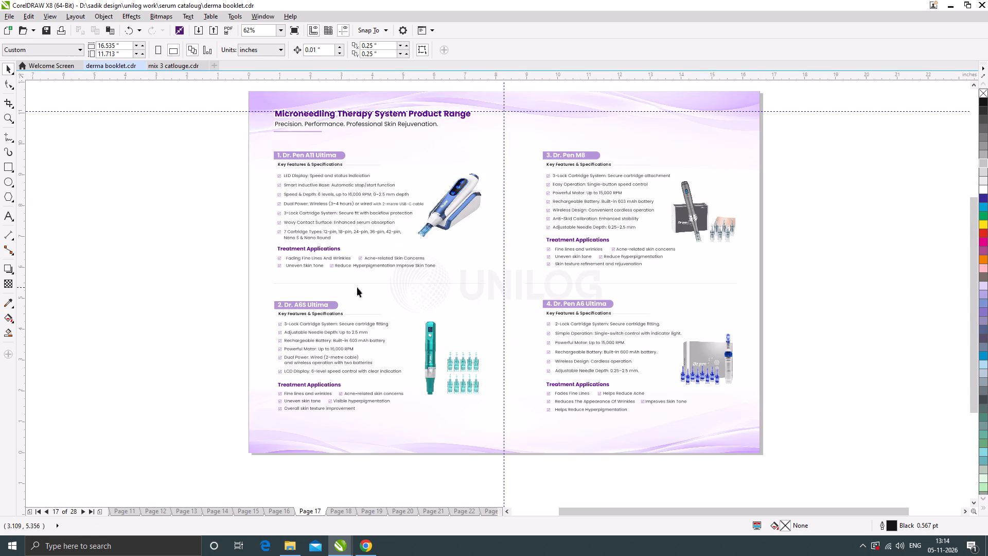
# Copy the resized UNILOG watermark from page 17 onto page 16.
pyautogui.click(520, 273)
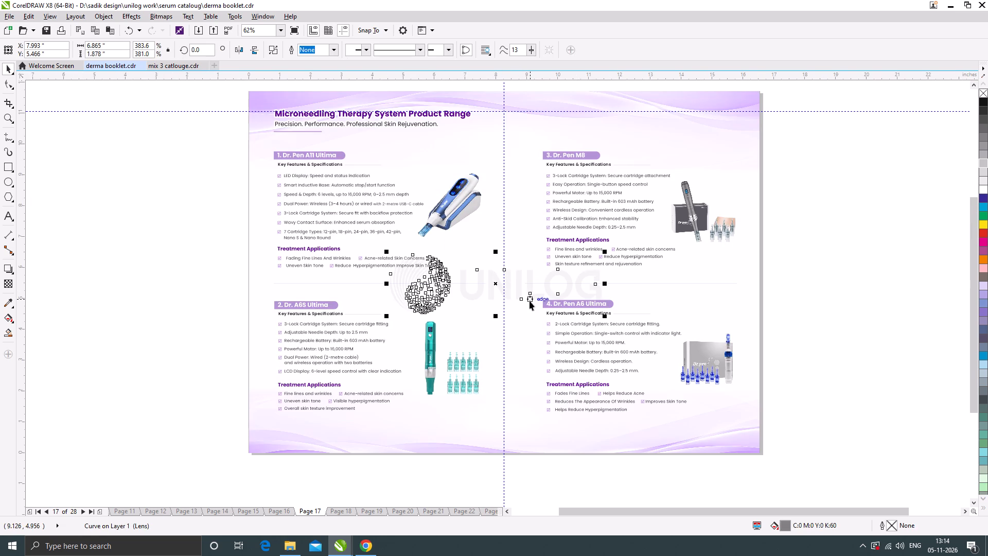
pyautogui.hotkey('ctrl', 'c')
pyautogui.click(276, 512)
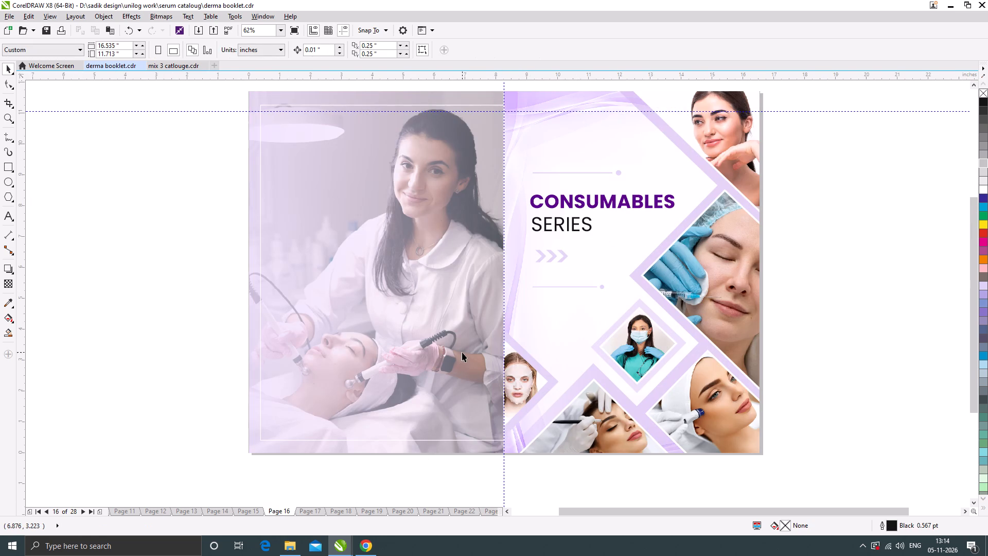
pyautogui.hotkey('ctrl', 'v')
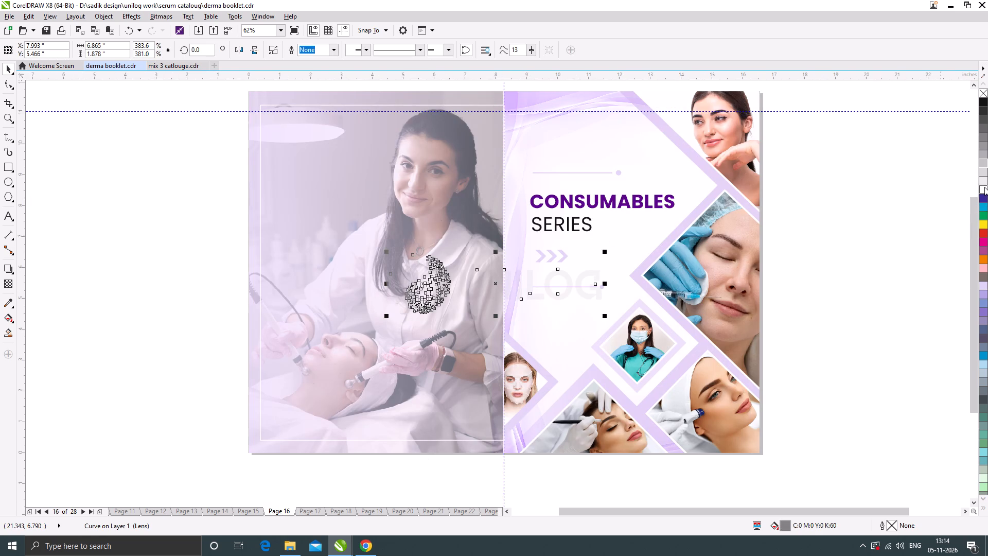
# Fill the page 16 watermark white and move it over the photo of the beautician, about X 2.53 in, Y 8.15 in.
pyautogui.click(984, 187)
pyautogui.moveTo(495, 283); pyautogui.dragTo(325, 198)
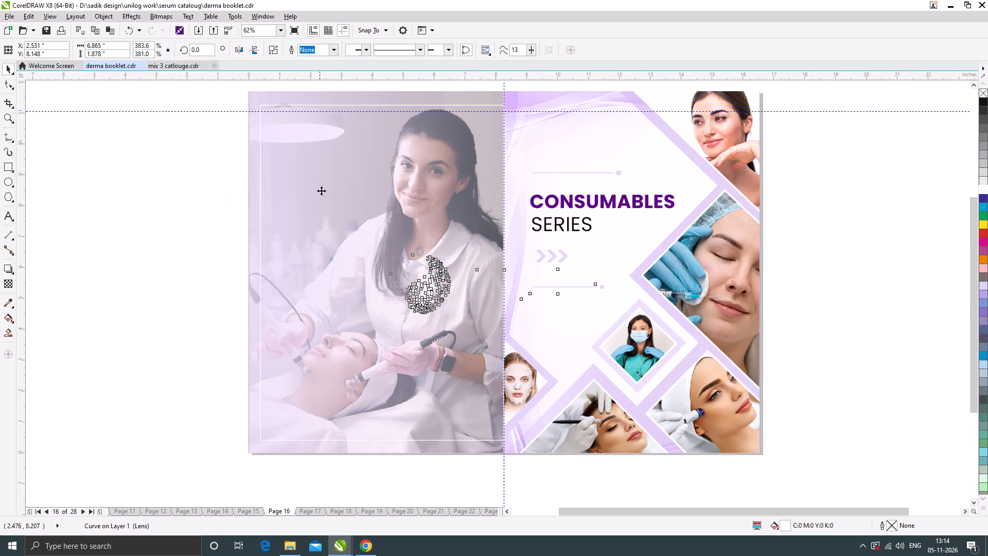
# Set the white UNILOG watermark's uniform transparency on page 16 to 70.
pyautogui.click(7, 280)
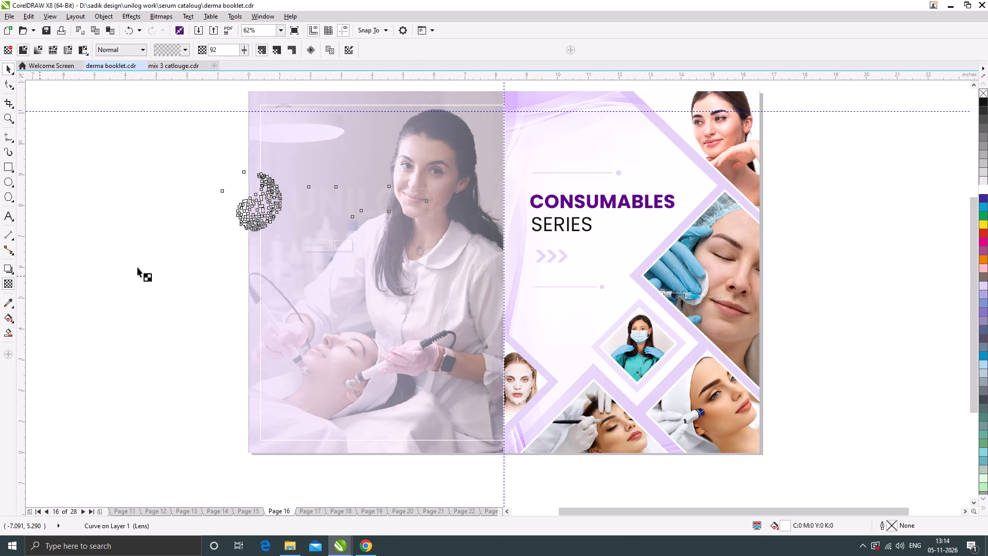
pyautogui.click(322, 243)
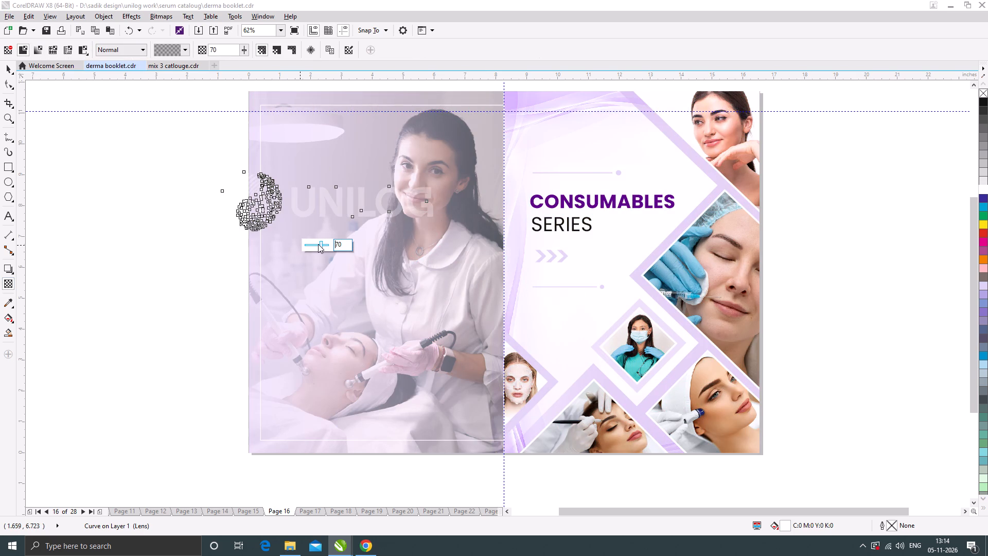
# Rotate the UNILOG watermark on page 16 by 90 degrees.
pyautogui.click(7, 69)
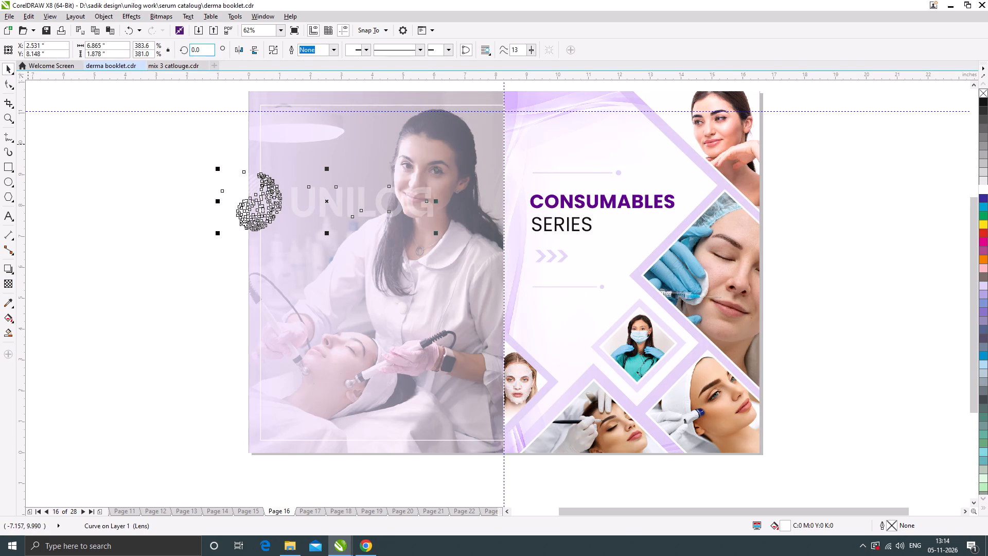
pyautogui.moveTo(202, 50); pyautogui.dragTo(172, 55)
pyautogui.write('90')
pyautogui.press('Return')
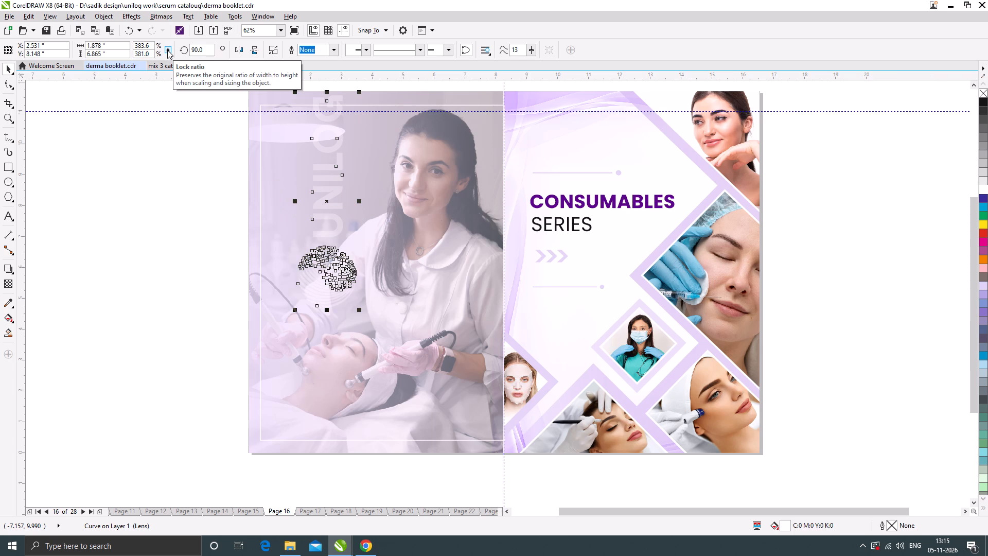
# Scale the rotated watermark to about 1.19 × 4.35 in and place it vertically along the left edge of page 16's photo.
pyautogui.moveTo(360, 94); pyautogui.dragTo(344, 138)
pyautogui.moveTo(325, 173); pyautogui.dragTo(282, 181)
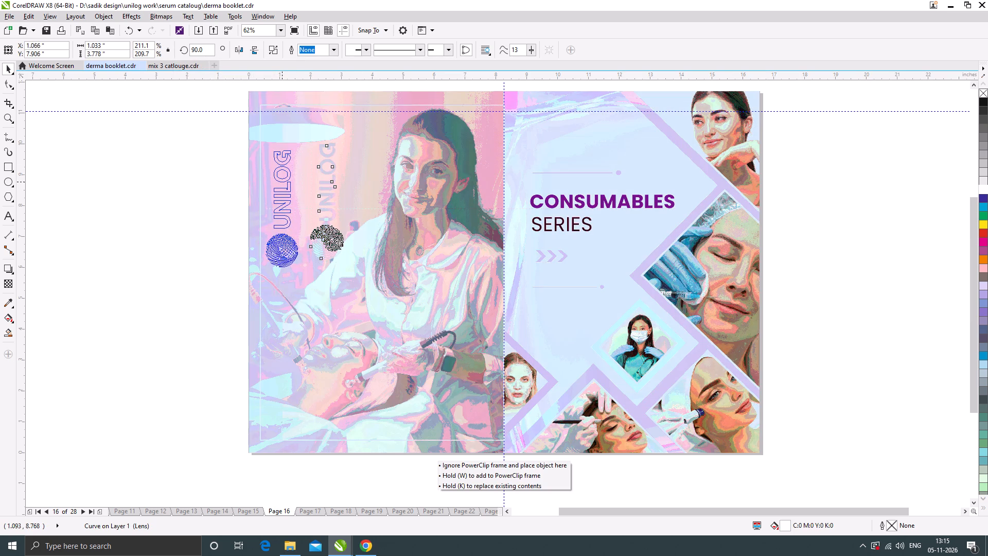
pyautogui.moveTo(282, 181); pyautogui.dragTo(283, 182)
pyautogui.click(151, 240)
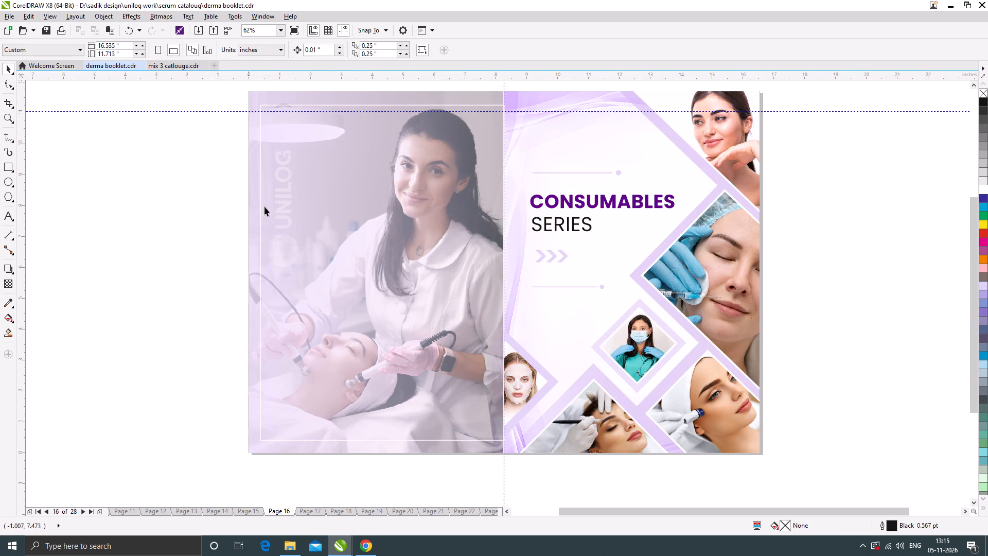
pyautogui.click(286, 180)
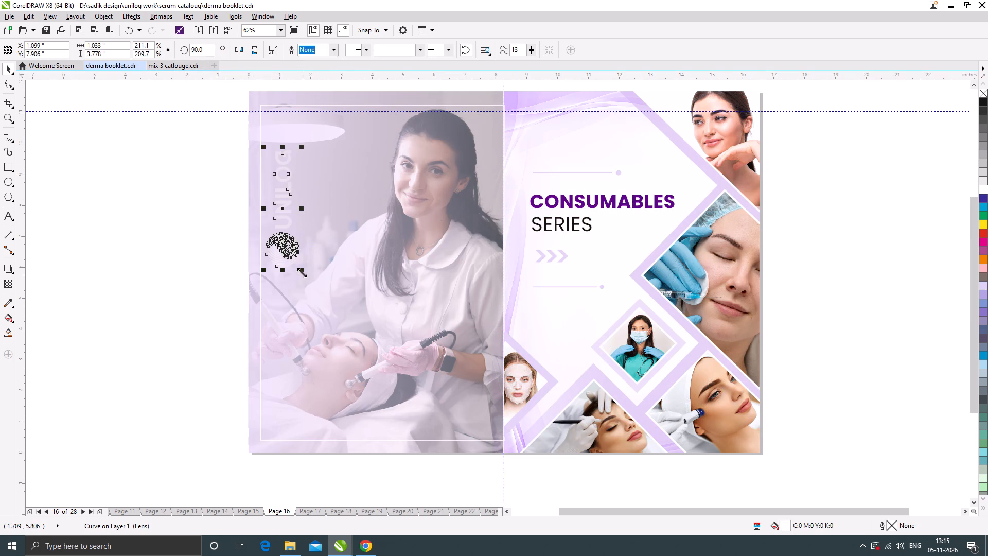
pyautogui.moveTo(302, 272); pyautogui.dragTo(308, 287)
pyautogui.click(178, 218)
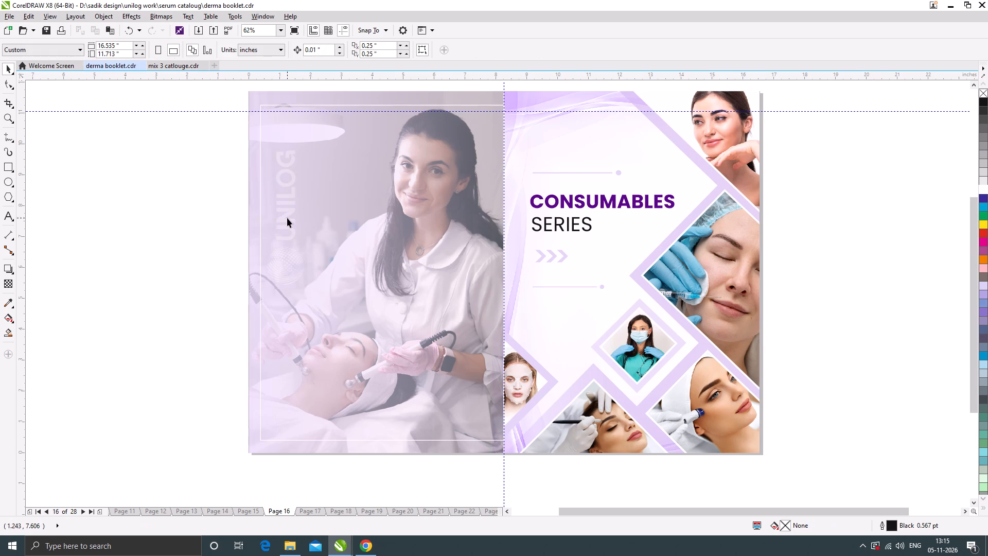
# Set the transparency of the vertical UNILOG watermark on page 16 to 51.
pyautogui.scroll(-1, 287, 218)
pyautogui.scroll(1, 285, 214)
pyautogui.click(286, 212)
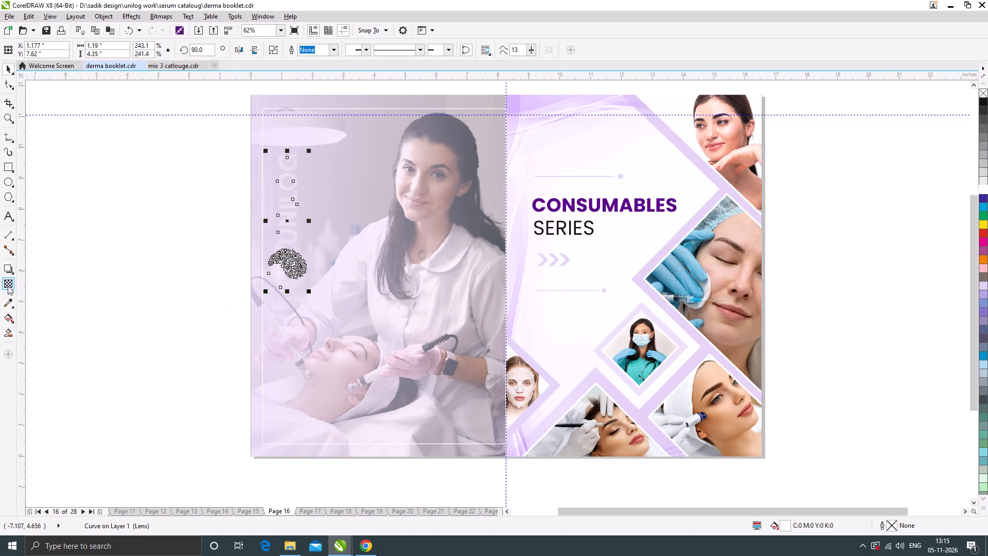
pyautogui.click(8, 283)
pyautogui.click(277, 302)
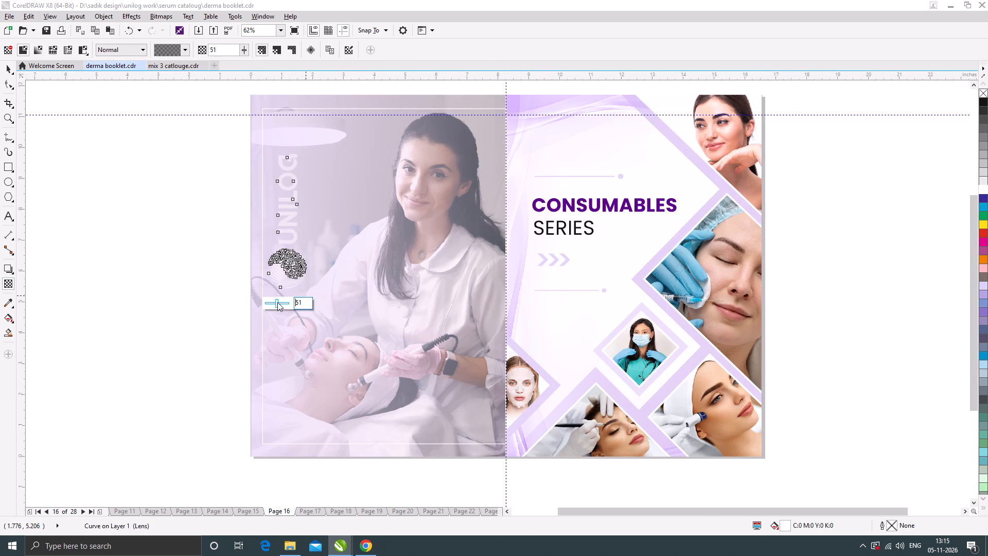
pyautogui.click(7, 67)
pyautogui.click(94, 158)
# Enlarge the vertical UNILOG watermark on page 16 to about 1.40 × 5.13 in and move it up along the photo's left edge.
pyautogui.scroll(-1, 288, 190)
pyautogui.click(215, 202)
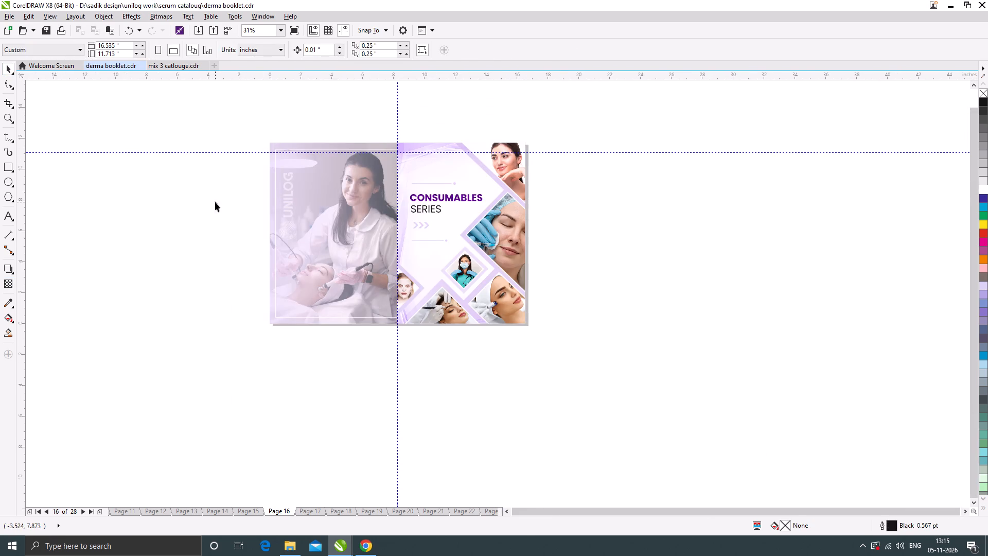
pyautogui.scroll(1, 299, 193)
pyautogui.click(284, 182)
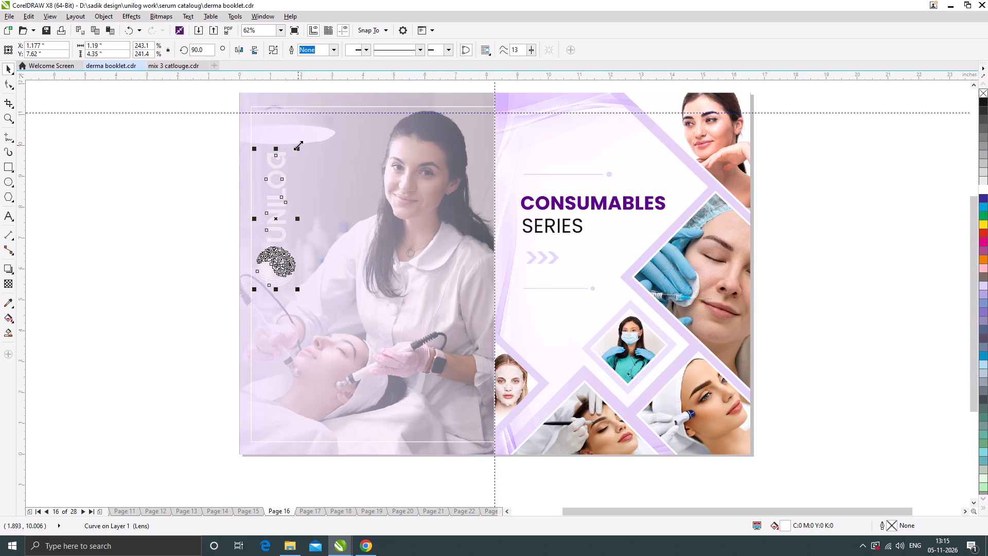
pyautogui.moveTo(298, 145); pyautogui.dragTo(310, 119)
pyautogui.moveTo(286, 157); pyautogui.dragTo(280, 149)
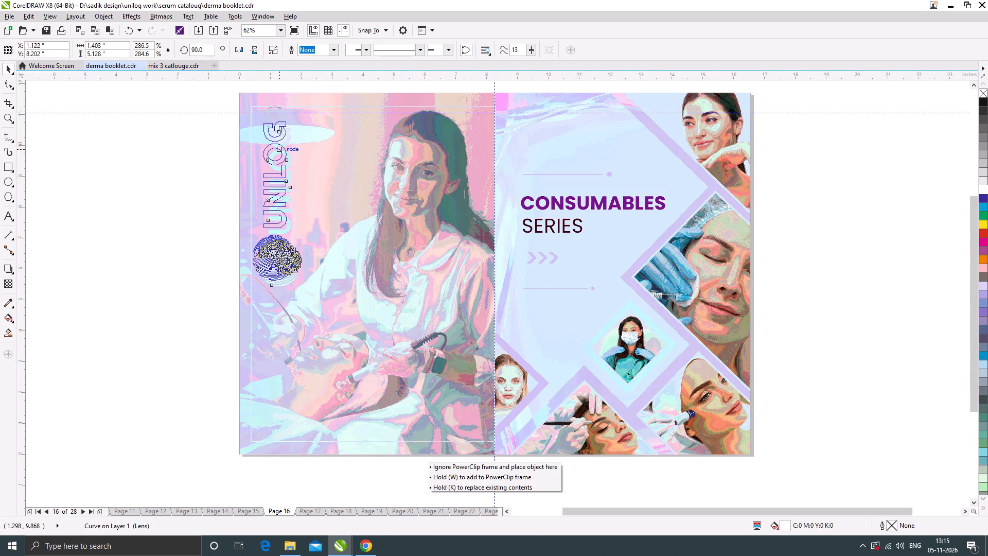
pyautogui.moveTo(280, 149); pyautogui.dragTo(279, 145)
pyautogui.click(166, 215)
pyautogui.scroll(-1, 228, 217)
pyautogui.click(166, 219)
pyautogui.scroll(1, 258, 203)
pyautogui.scroll(-1, 268, 196)
pyautogui.click(166, 213)
pyautogui.scroll(1, 255, 201)
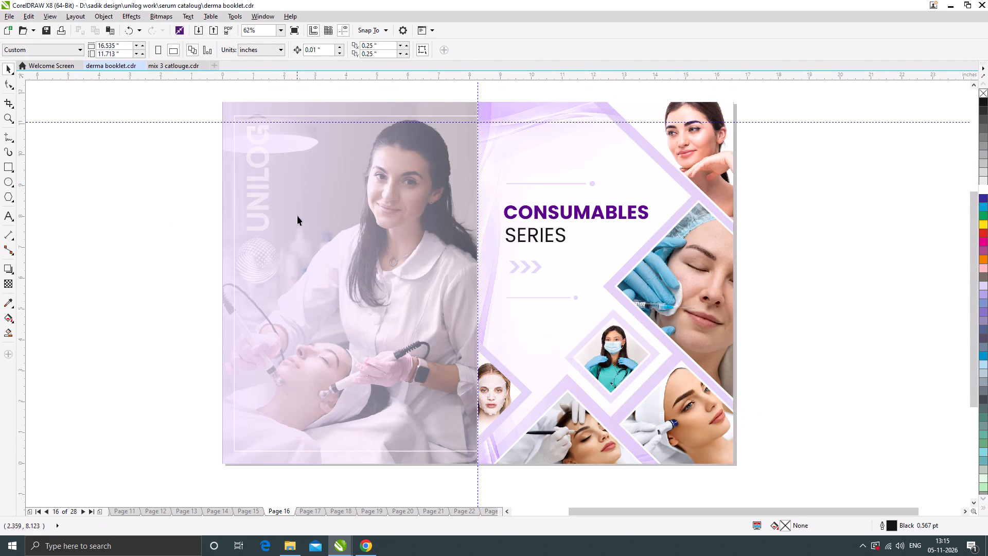
pyautogui.scroll(-1, 331, 233)
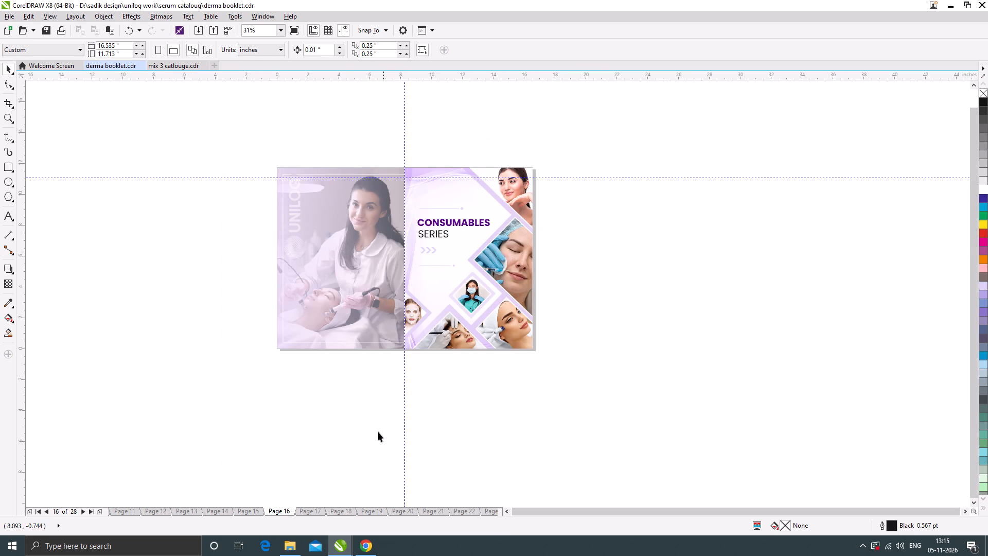
# Copy the UNILOG watermark from page 17 and go to page 13.
pyautogui.click(319, 512)
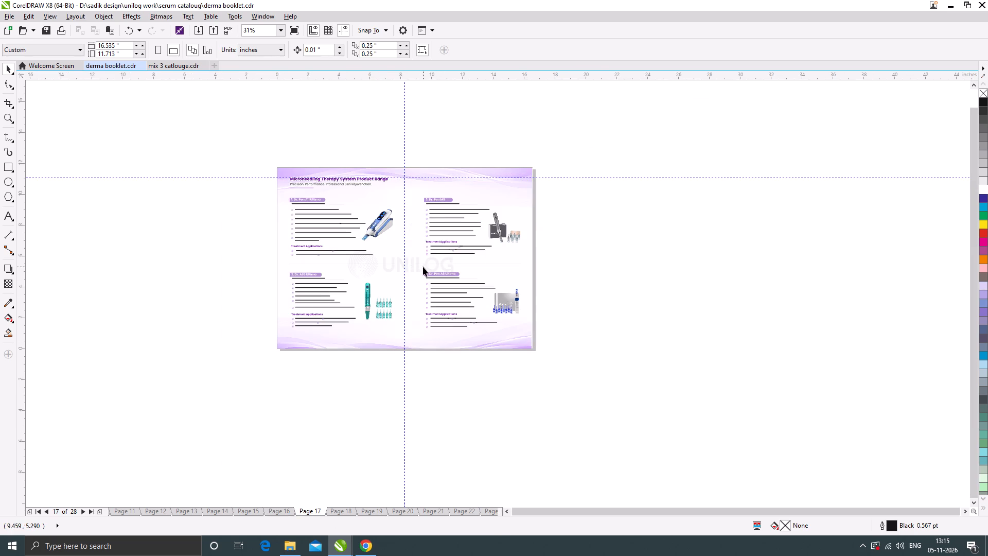
pyautogui.click(418, 258)
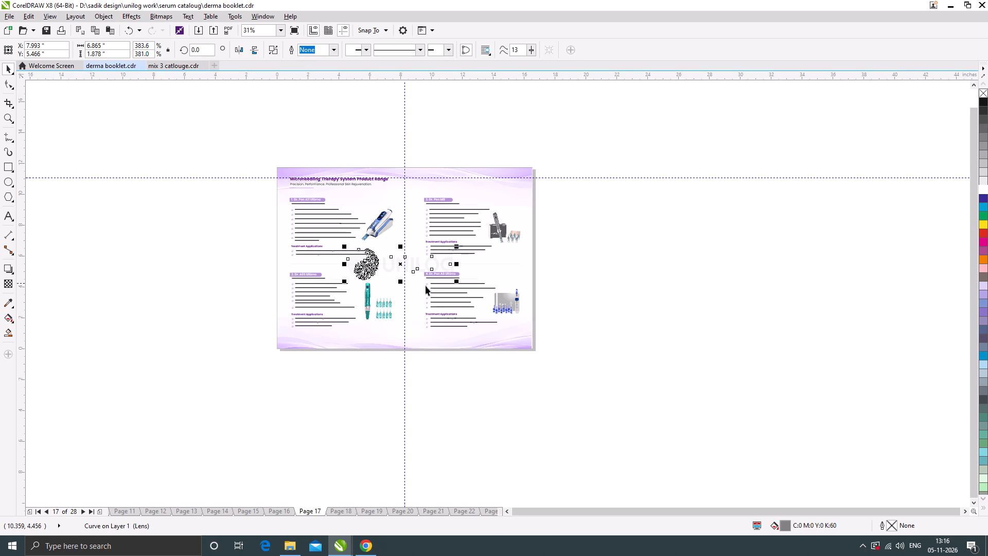
pyautogui.hotkey('ctrl', 'c')
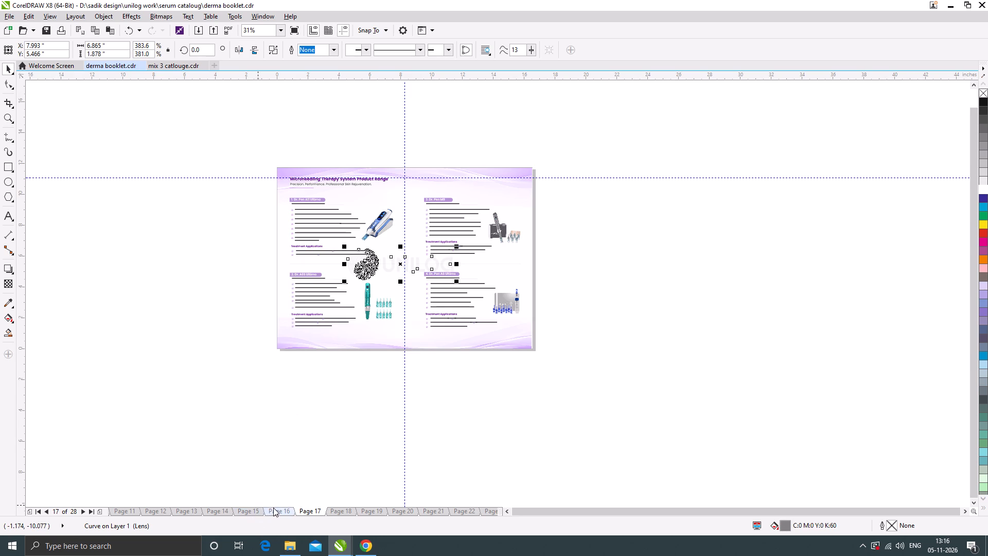
pyautogui.click(274, 508)
pyautogui.click(251, 512)
pyautogui.click(225, 509)
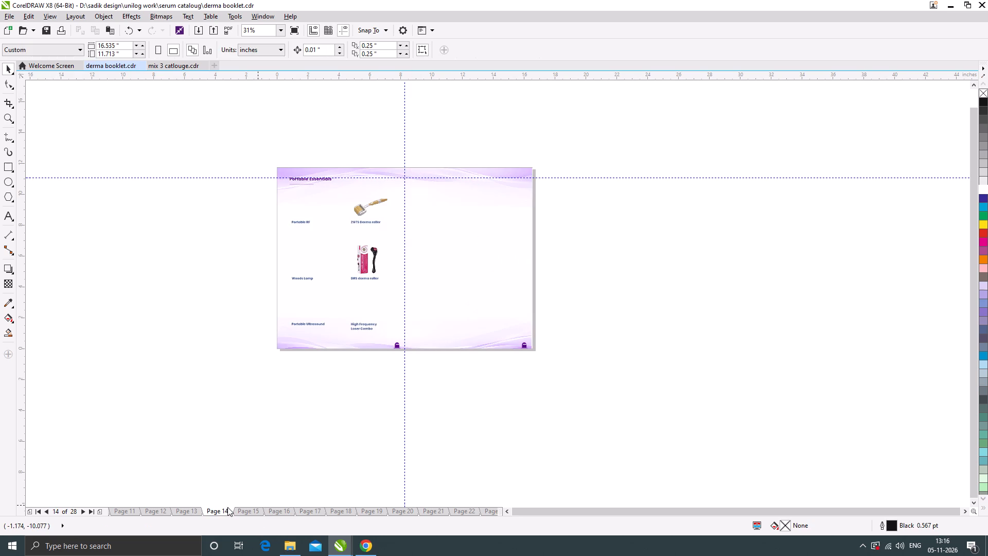
pyautogui.scroll(1, 272, 262)
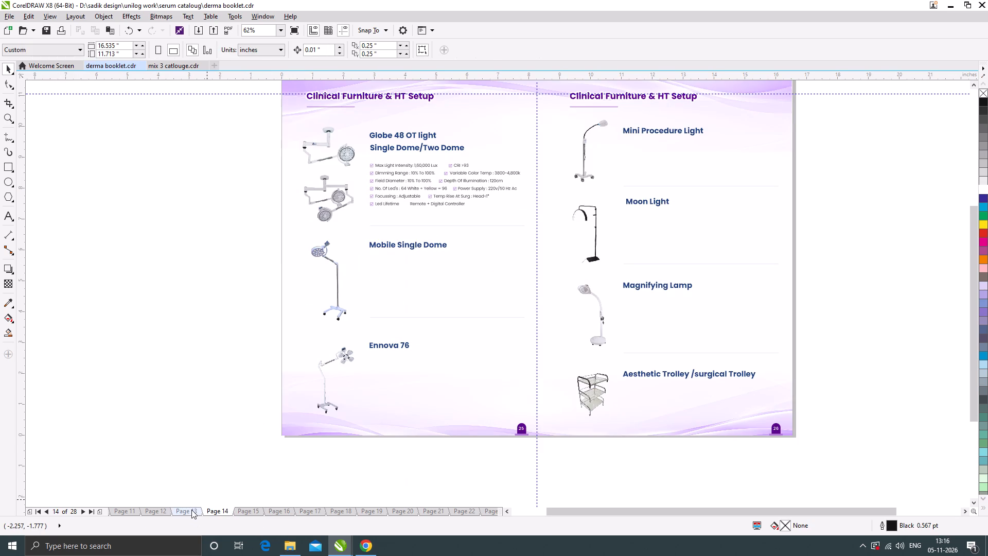
pyautogui.click(191, 508)
pyautogui.scroll(-1, 416, 273)
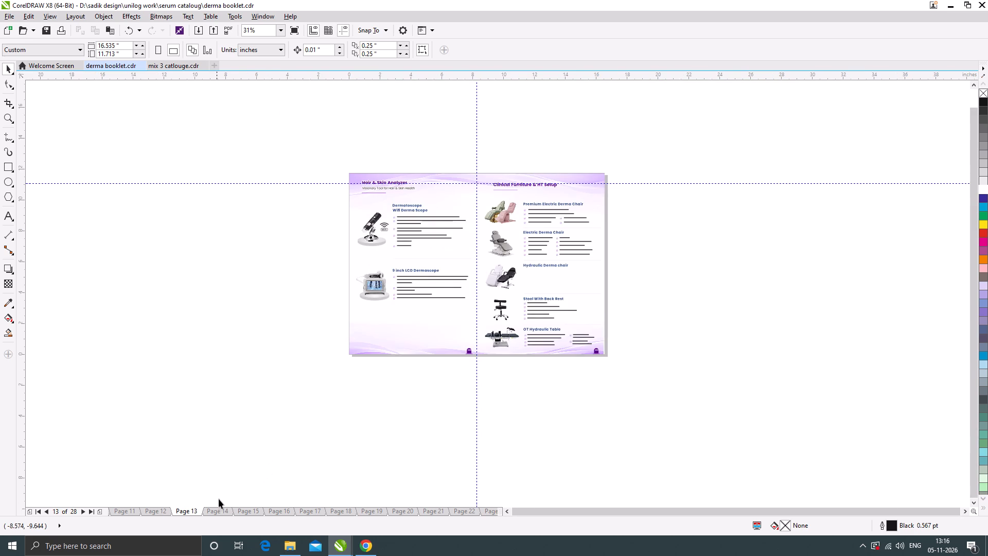
# Paste the watermark on page 13 and place it below the 9 inch LCD Dermascope section, centred at about X 4.04, Y 1.14 in.
pyautogui.hotkey('ctrl', 'v')
pyautogui.scroll(1, 460, 259)
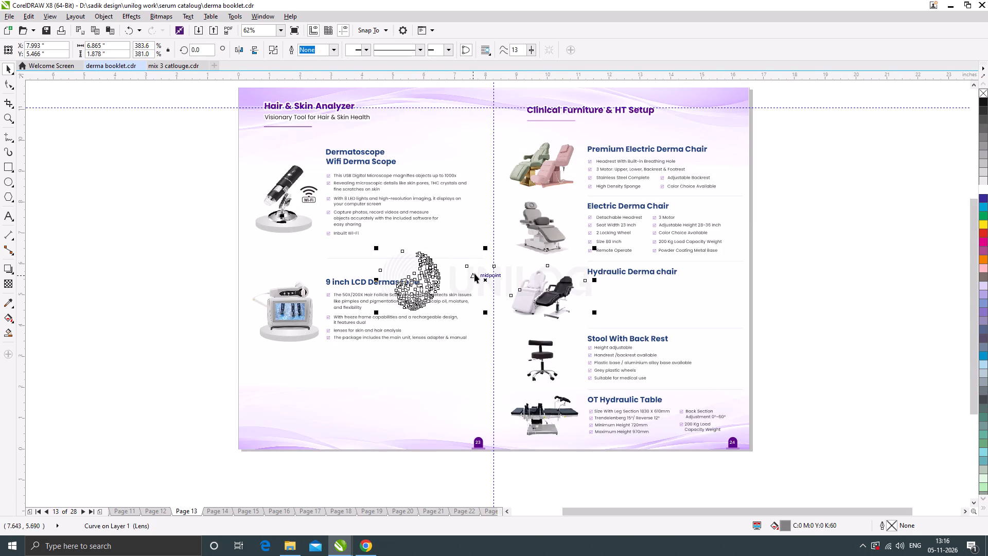
pyautogui.moveTo(486, 280); pyautogui.dragTo(358, 402)
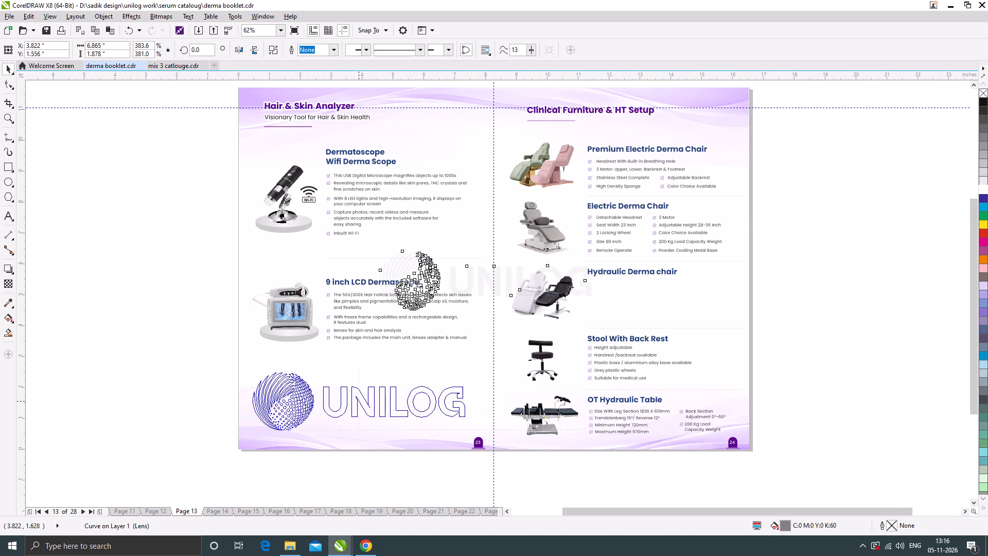
pyautogui.moveTo(358, 402); pyautogui.dragTo(360, 419)
pyautogui.scroll(-1, 411, 332)
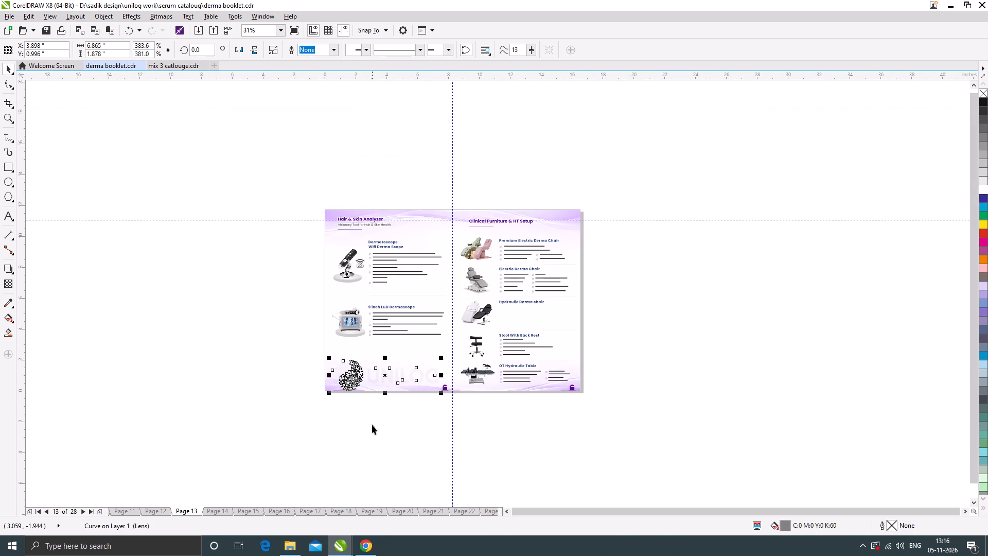
pyautogui.click(372, 425)
pyautogui.scroll(1, 300, 408)
pyautogui.click(506, 336)
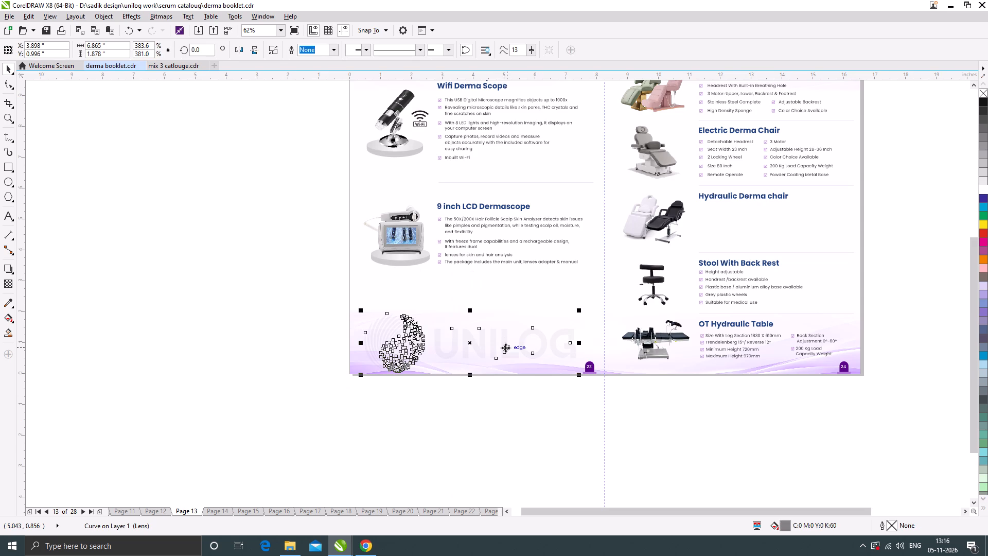
pyautogui.scroll(1, 504, 347)
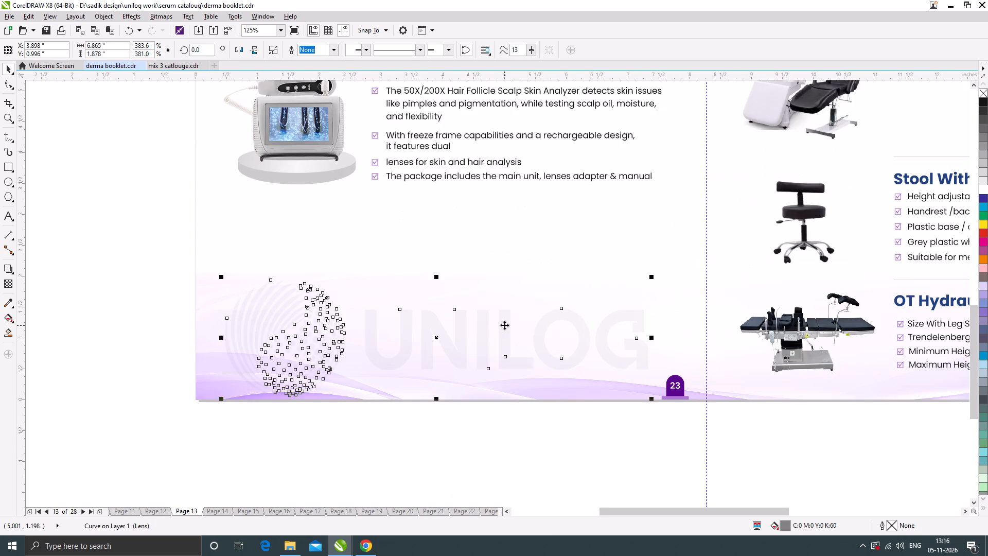
pyautogui.moveTo(504, 325); pyautogui.dragTo(504, 316)
pyautogui.moveTo(630, 306); pyautogui.dragTo(639, 302)
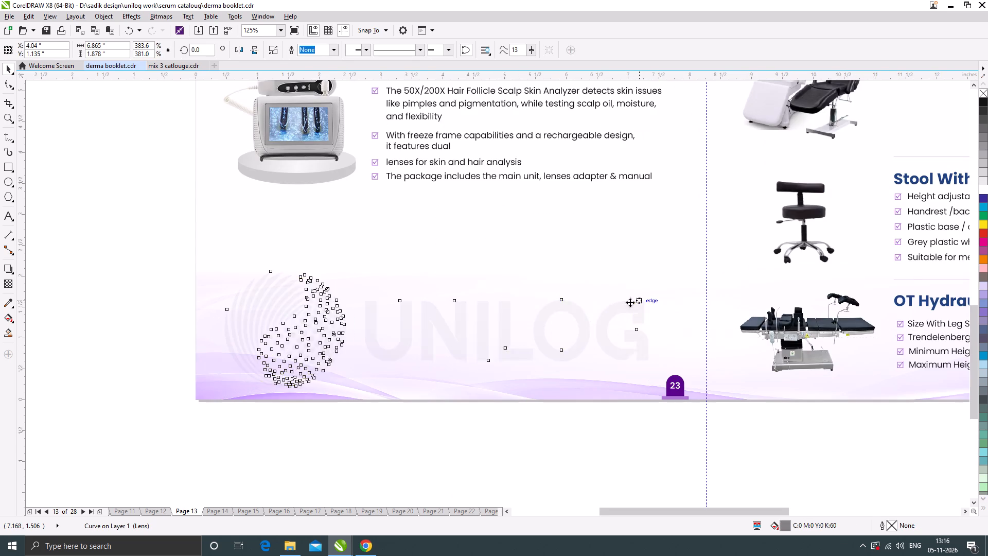
pyautogui.scroll(-1, 494, 294)
pyautogui.click(506, 412)
# Try different grey fills on the page 13 watermark and settle on 70% black.
pyautogui.click(505, 307)
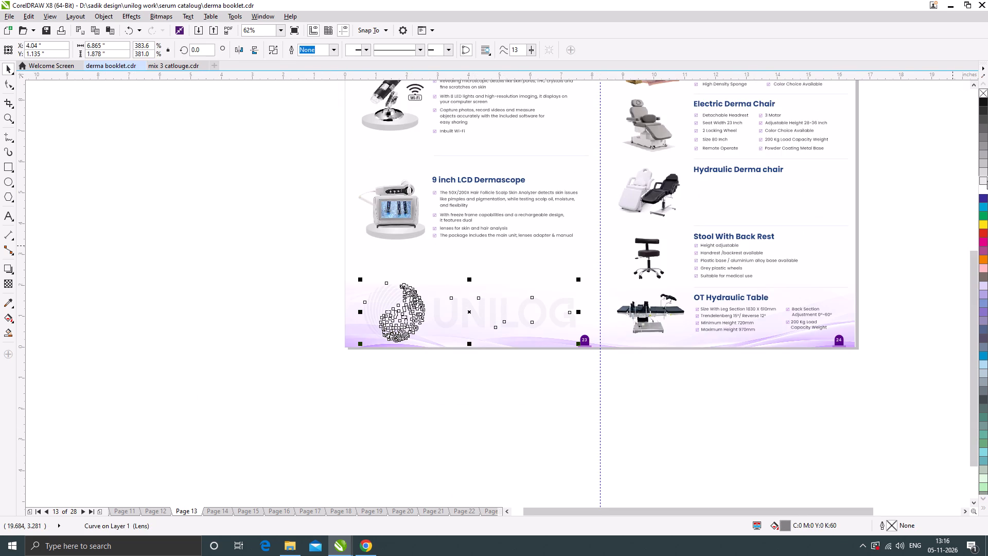
pyautogui.click(985, 165)
pyautogui.click(984, 155)
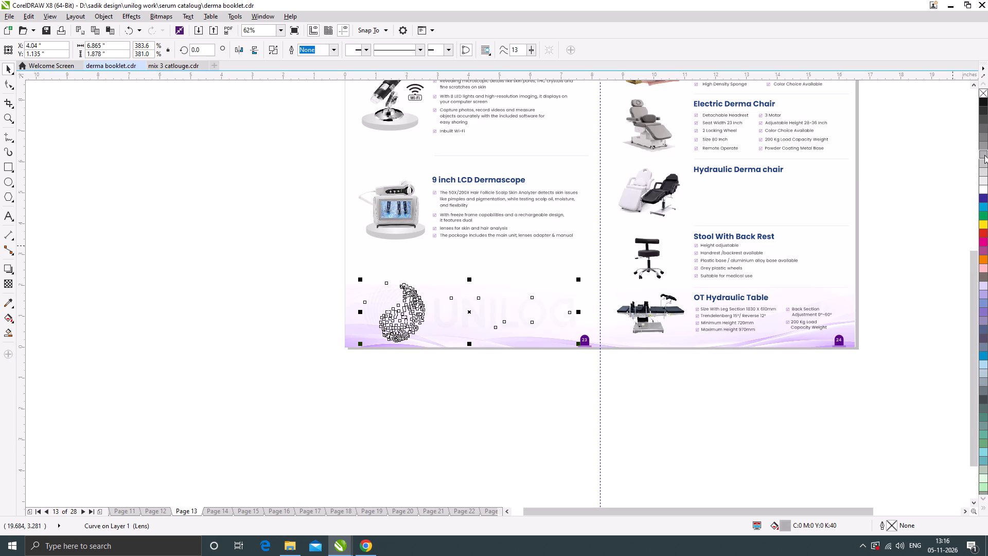
pyautogui.click(983, 143)
pyautogui.click(983, 133)
pyautogui.click(983, 127)
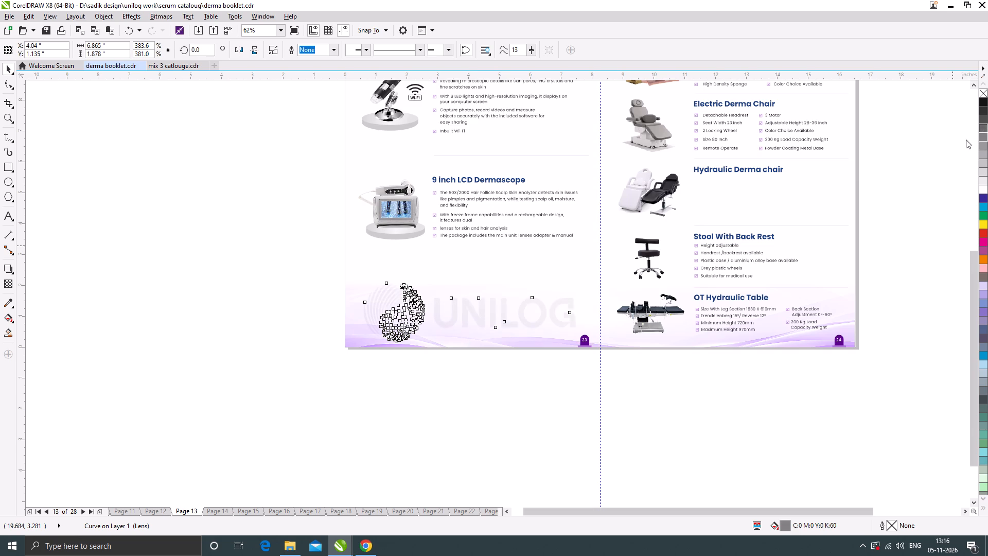
pyautogui.click(491, 406)
pyautogui.scroll(-1, 472, 373)
pyautogui.click(481, 390)
pyautogui.scroll(1, 484, 343)
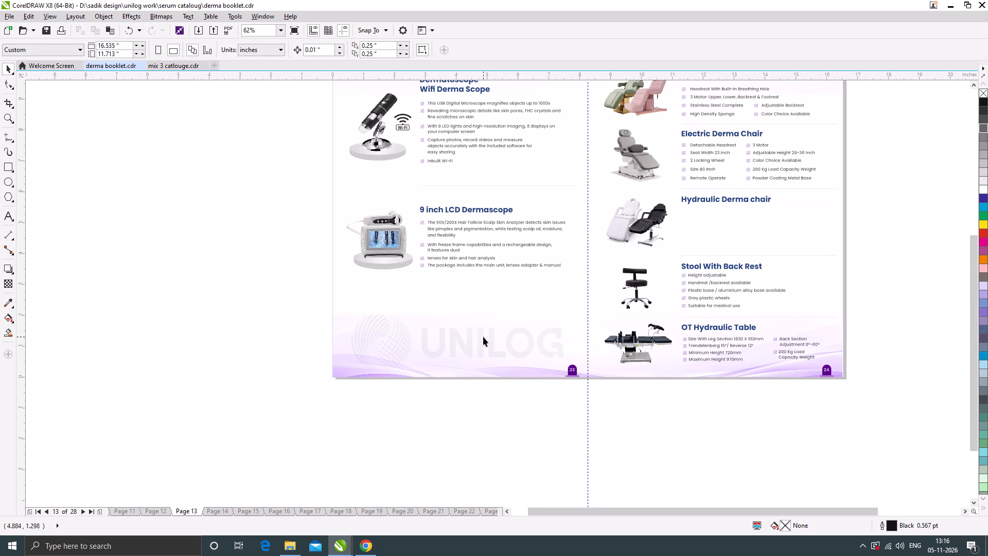
# Move the page 13 watermark up to about Y 1.71 in, clear of the bottom edge.
pyautogui.moveTo(483, 334); pyautogui.dragTo(482, 316)
pyautogui.click(466, 412)
pyautogui.scroll(-2, 493, 349)
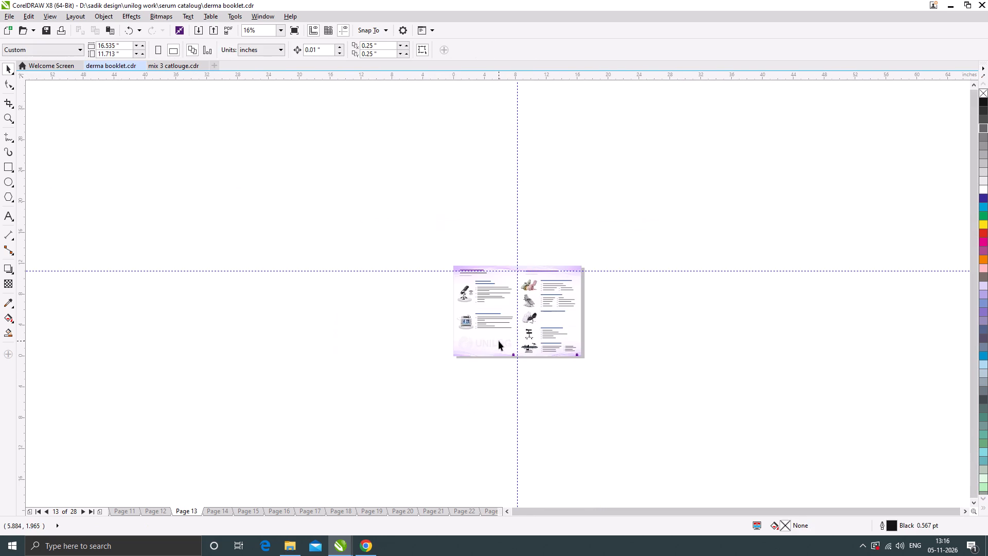
pyautogui.scroll(2, 498, 341)
# Copy the page 13 watermark to page 12 and place it below the Skin Cool Meso Electroporation section at about Y 1.13 in.
pyautogui.click(501, 338)
pyautogui.hotkey('ctrl', 'c')
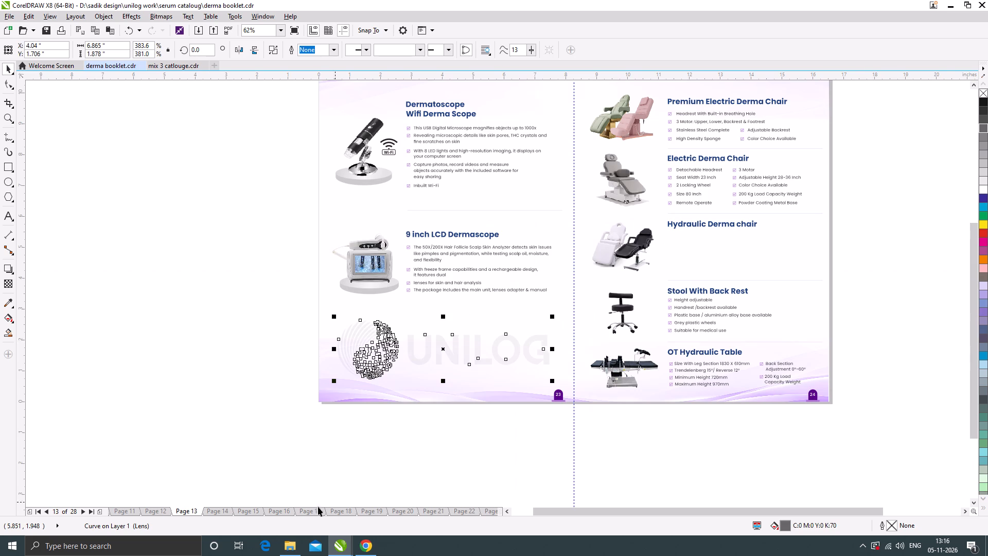
pyautogui.click(155, 512)
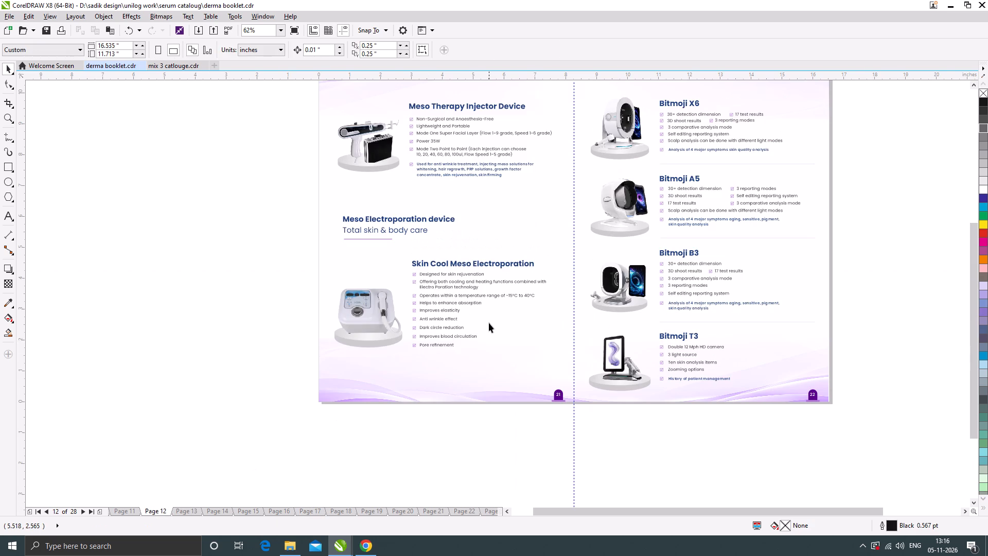
pyautogui.hotkey('ctrl', 'v')
pyautogui.scroll(-1, 491, 336)
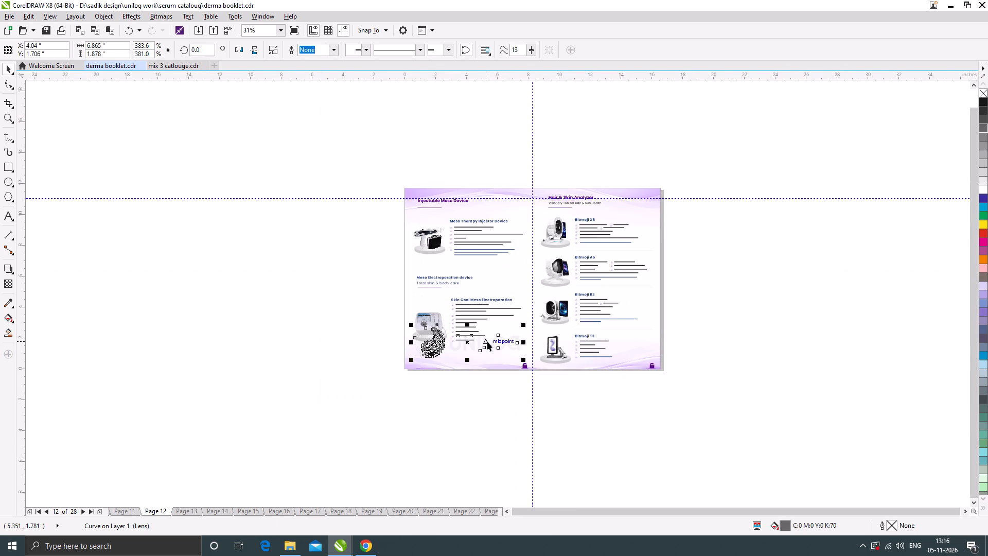
pyautogui.scroll(1, 487, 342)
pyautogui.moveTo(482, 342); pyautogui.dragTo(479, 359)
pyautogui.click(499, 429)
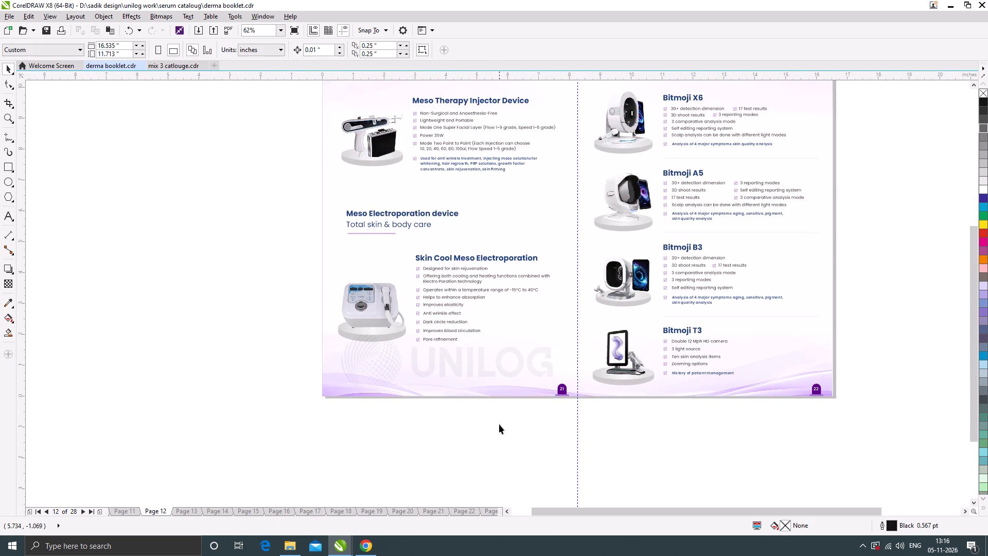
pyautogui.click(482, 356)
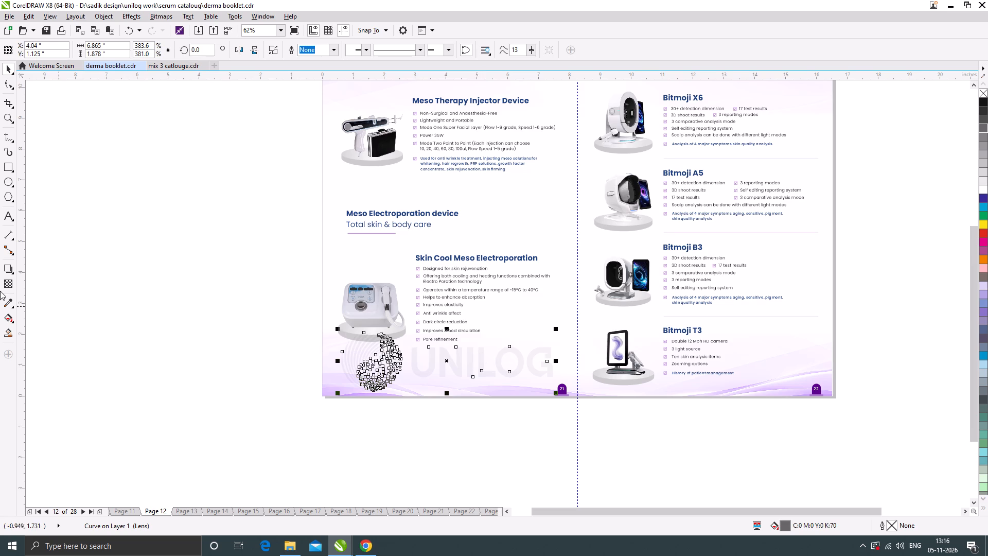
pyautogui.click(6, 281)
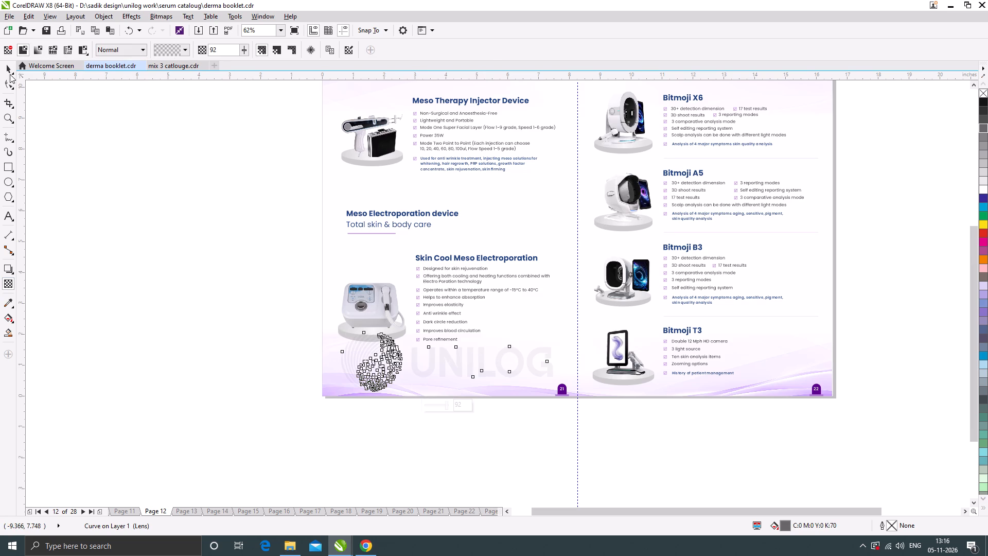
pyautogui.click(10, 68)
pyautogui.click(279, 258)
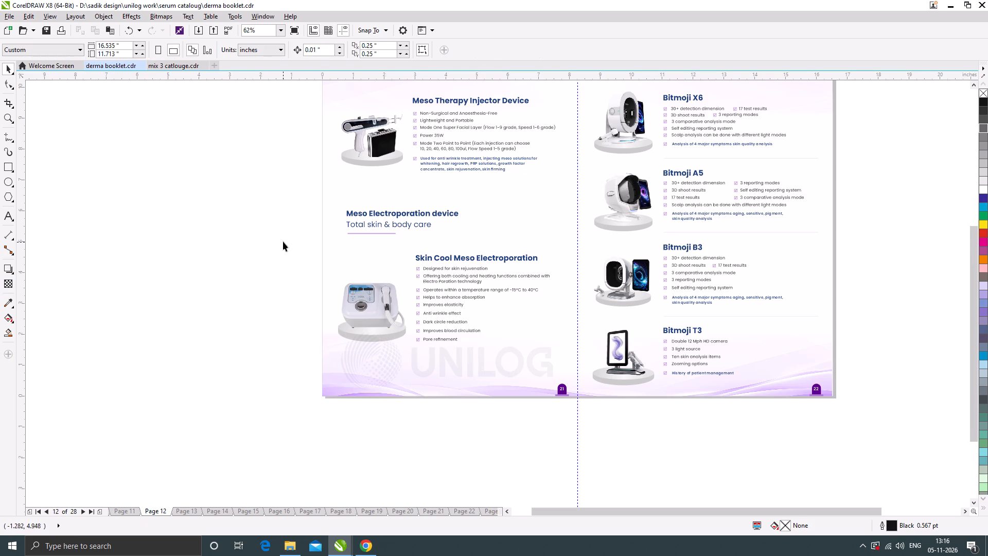
# Cut and repaste the Skin Cool Meso Electroporation image and text on page 12 so they sit in front of the watermark.
pyautogui.moveTo(284, 241); pyautogui.dragTo(570, 350)
pyautogui.hotkey('ctrl', 'x')
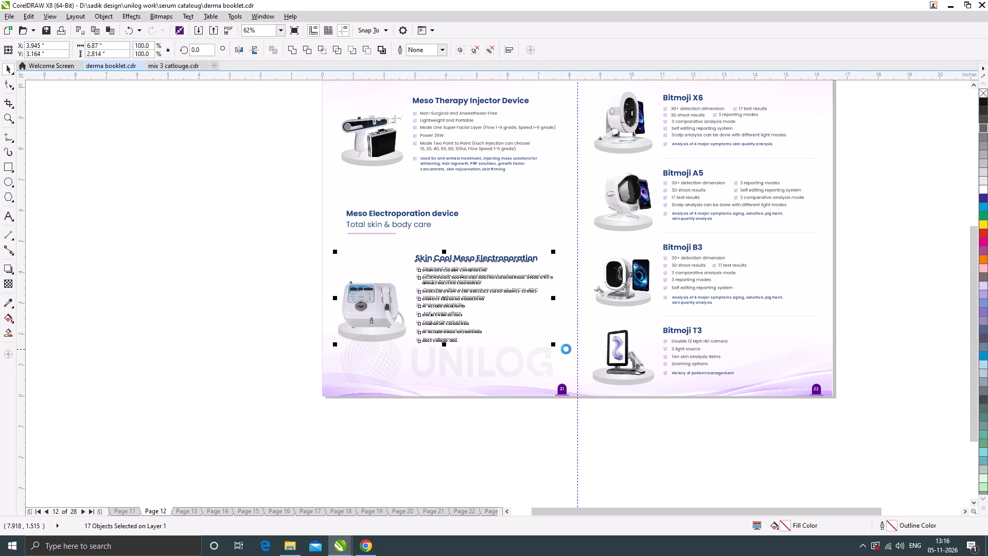
pyautogui.hotkey('ctrl', 'v')
pyautogui.click(503, 432)
# Copy the page 12 watermark to page 10 and place it across the centre fold at about X 7.78 in, Y 7.79 in.
pyautogui.click(500, 357)
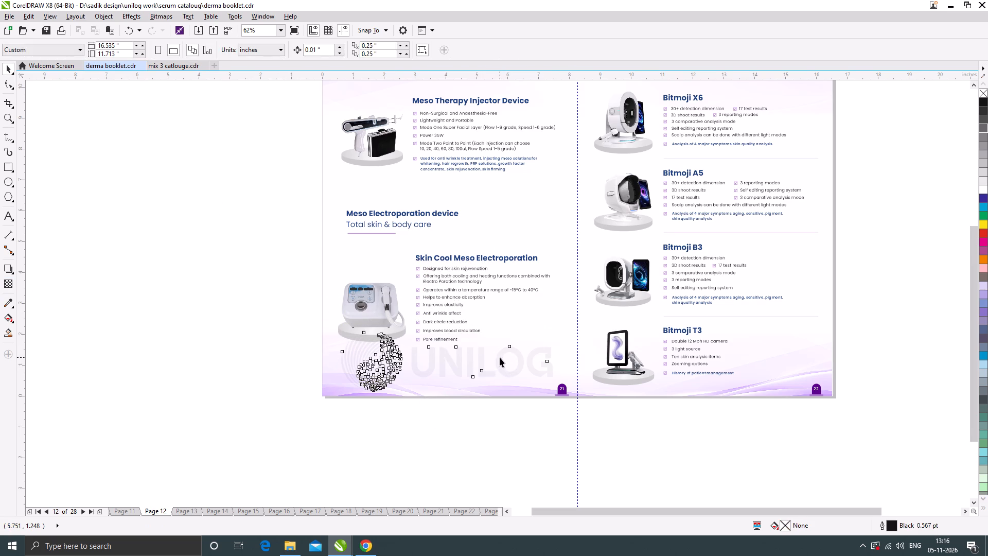
pyautogui.hotkey('ctrl', 'c')
pyautogui.click(127, 511)
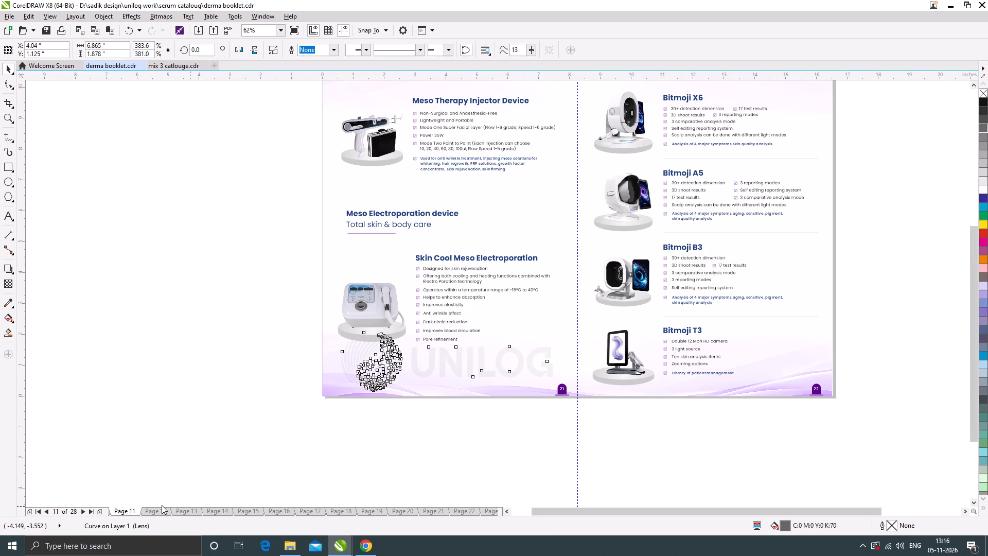
pyautogui.scroll(-1, 453, 359)
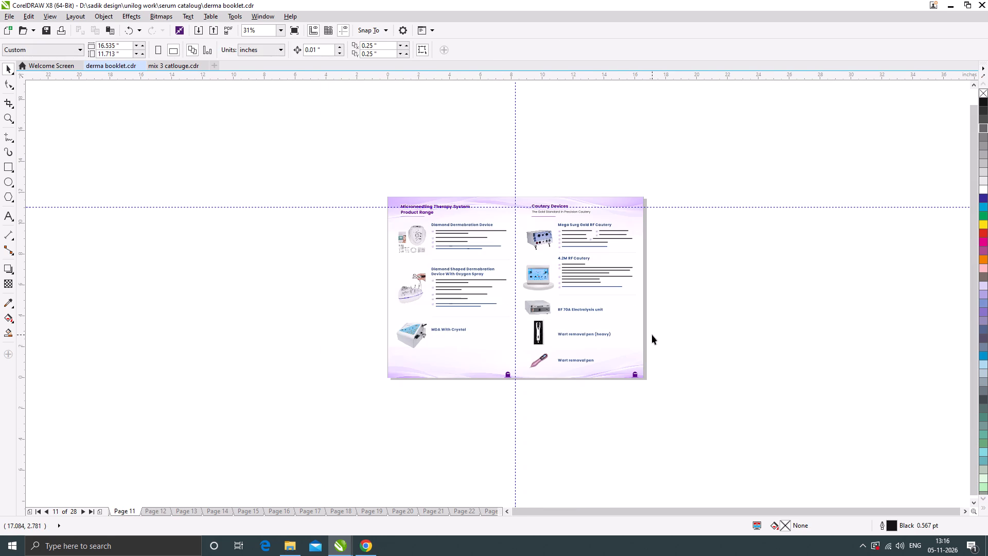
pyautogui.scroll(1, 648, 336)
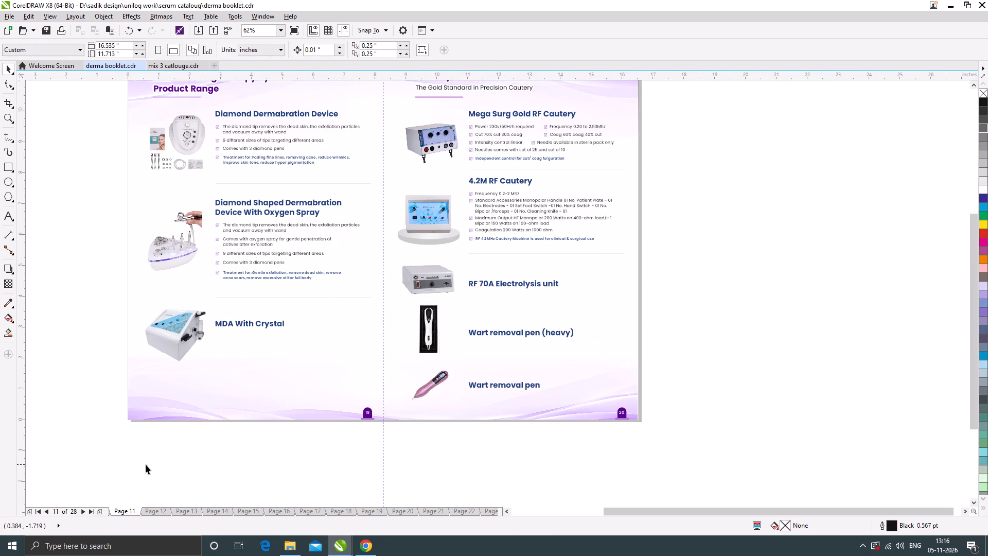
pyautogui.press('pageup')
pyautogui.hotkey('ctrl', 'v')
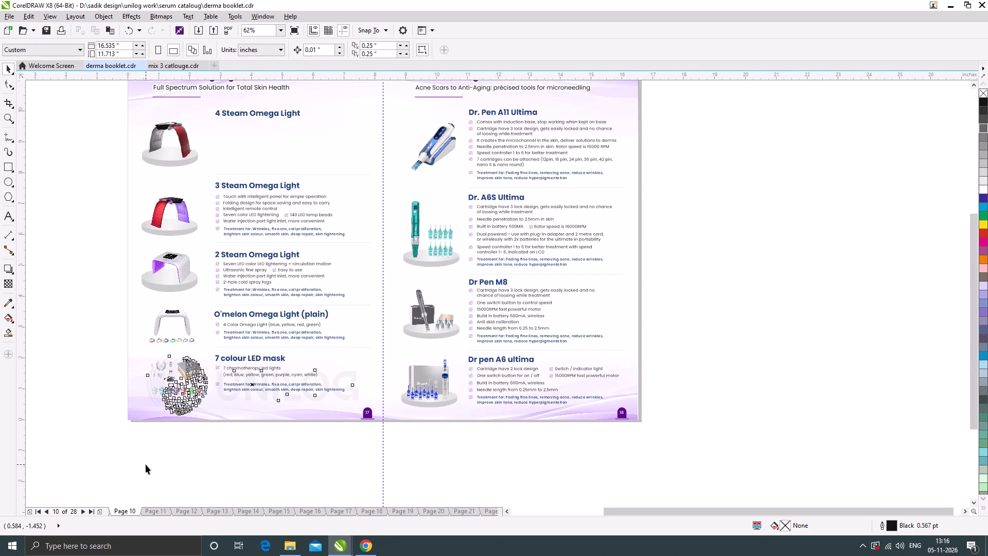
pyautogui.scroll(-1, 297, 393)
pyautogui.moveTo(325, 387); pyautogui.dragTo(359, 279)
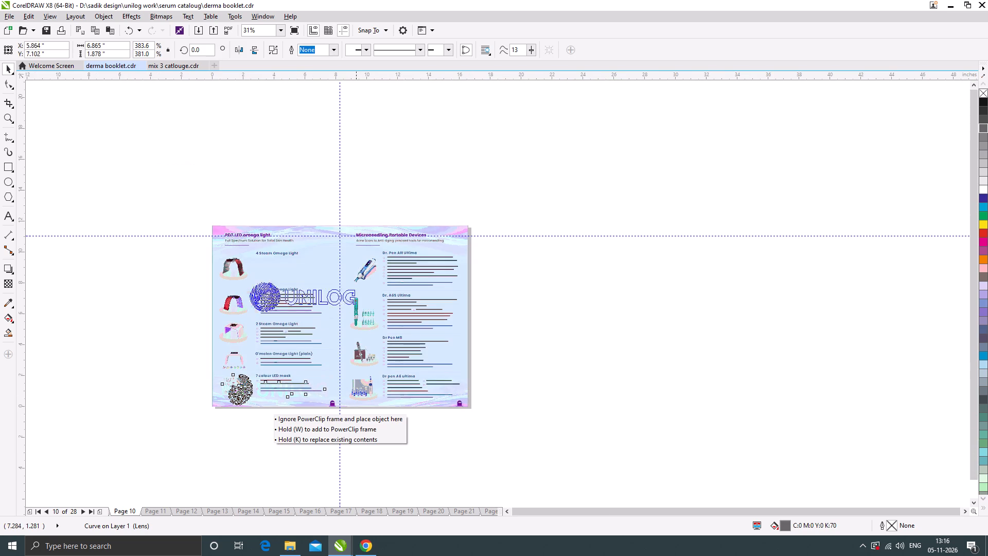
pyautogui.moveTo(359, 279); pyautogui.dragTo(381, 280)
pyautogui.scroll(1, 342, 283)
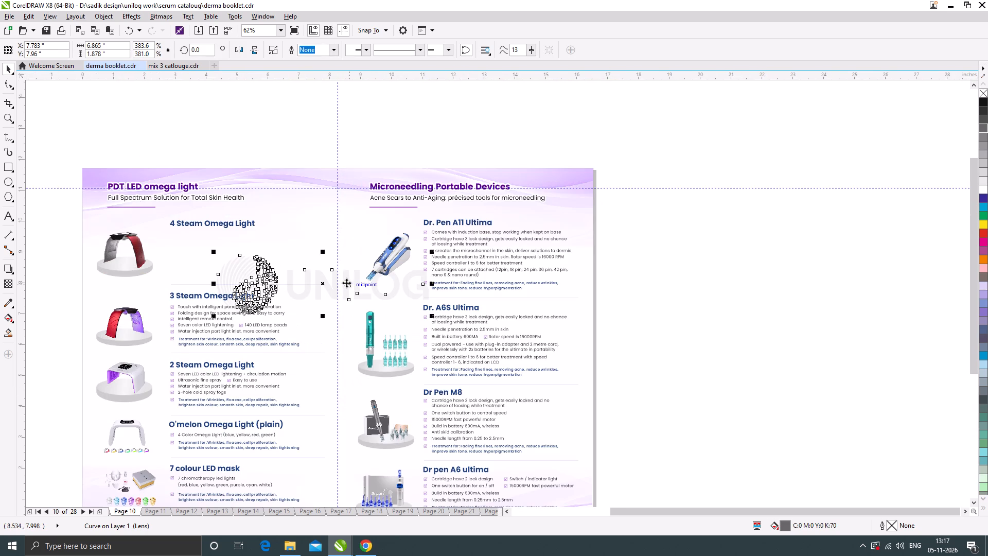
pyautogui.click(754, 336)
pyautogui.scroll(-1, 318, 259)
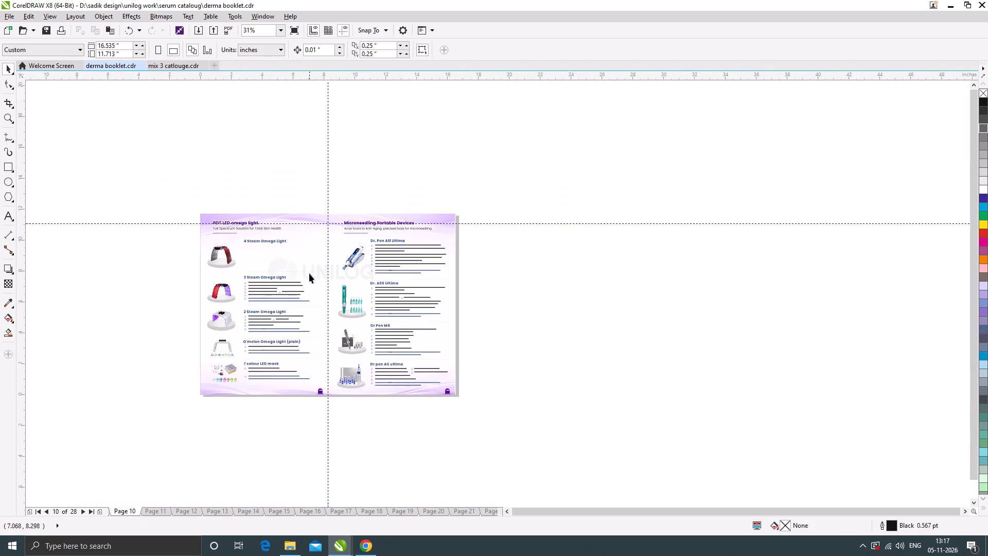
pyautogui.scroll(1, 315, 280)
pyautogui.moveTo(325, 257); pyautogui.dragTo(325, 252)
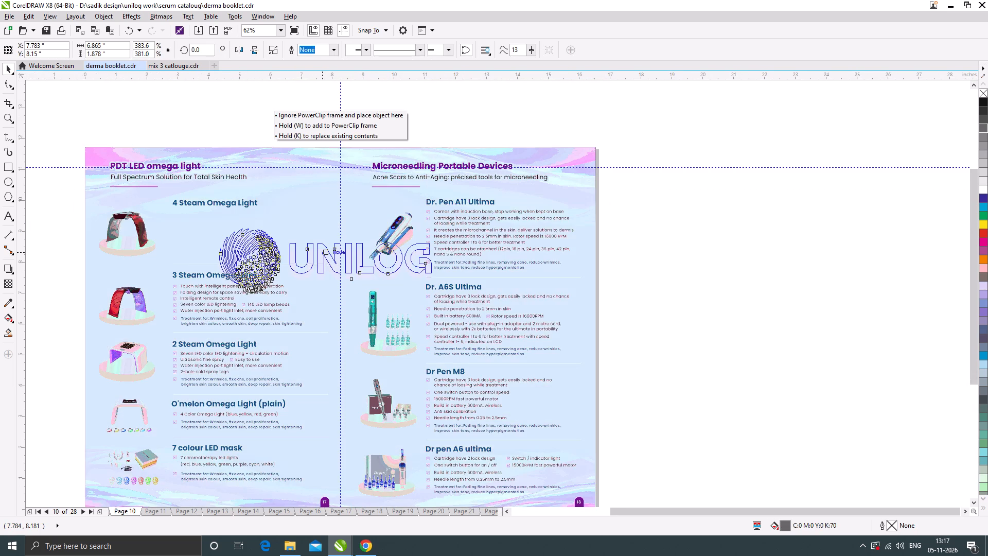
pyautogui.moveTo(325, 252); pyautogui.dragTo(323, 266)
pyautogui.click(704, 320)
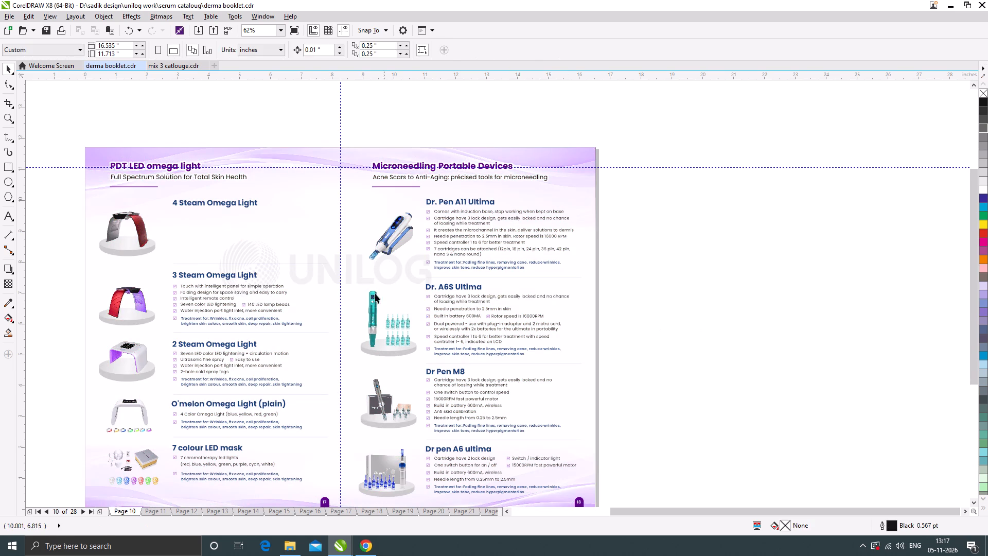
# Cut and repaste the 3 Steam Omega Light section and the Dr. Pen A11 Ultima text on page 10 so they sit in front of the watermark.
pyautogui.moveTo(55, 267); pyautogui.dragTo(326, 329)
pyautogui.hotkey('ctrl', 'x')
pyautogui.hotkey('ctrl', 'v')
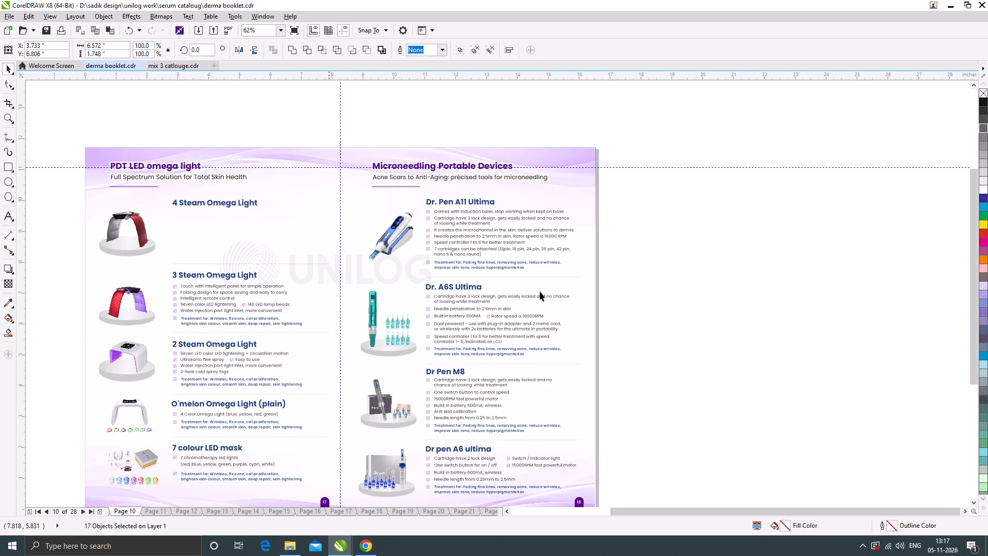
pyautogui.click(630, 280)
pyautogui.moveTo(607, 274); pyautogui.dragTo(416, 192)
pyautogui.hotkey('ctrl', 'x')
pyautogui.hotkey('ctrl', 'v')
pyautogui.click(654, 271)
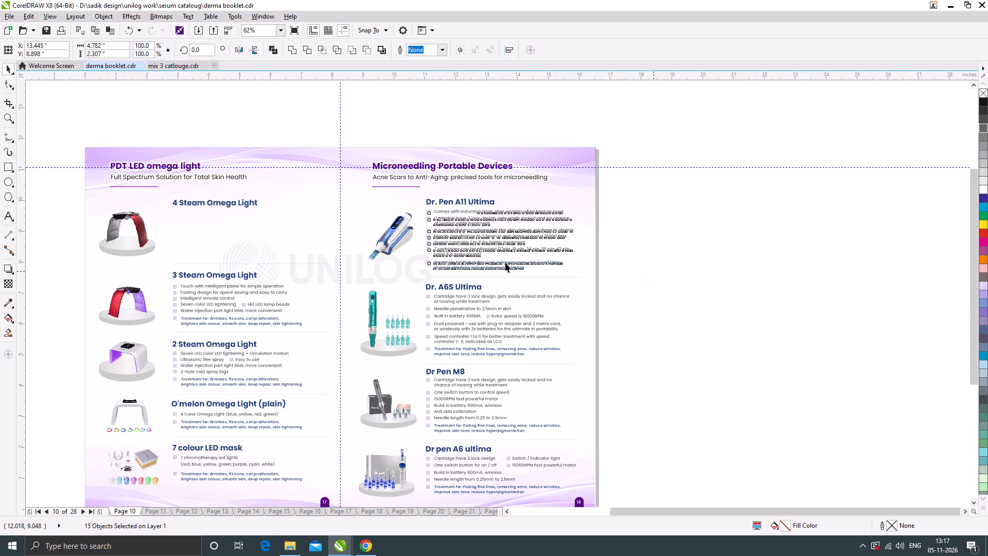
pyautogui.click(398, 230)
pyautogui.scroll(1, 398, 230)
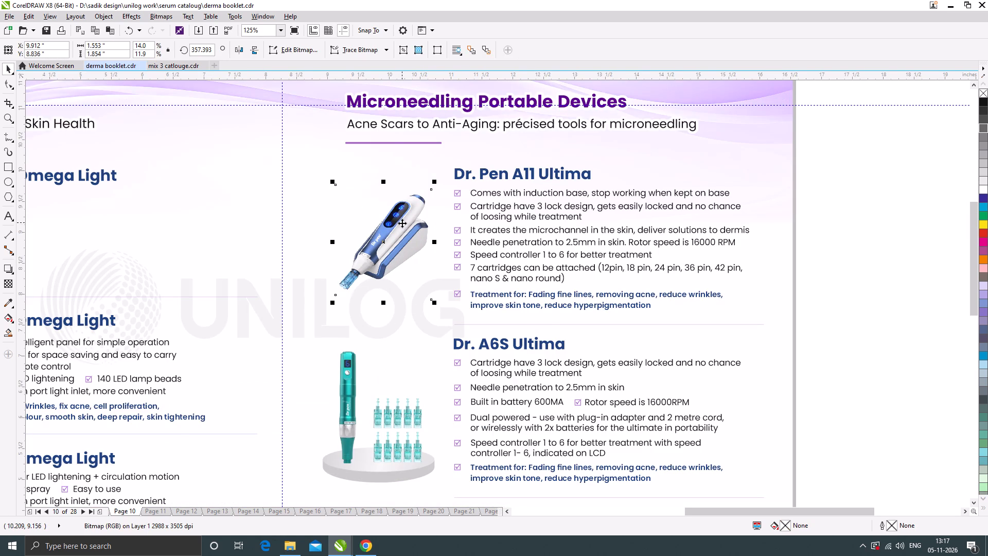
pyautogui.scroll(-1, 402, 231)
# Copy the page 10 watermark to page 9 and move it up beside the Scult X section at about Y 9.09 in.
pyautogui.click(324, 254)
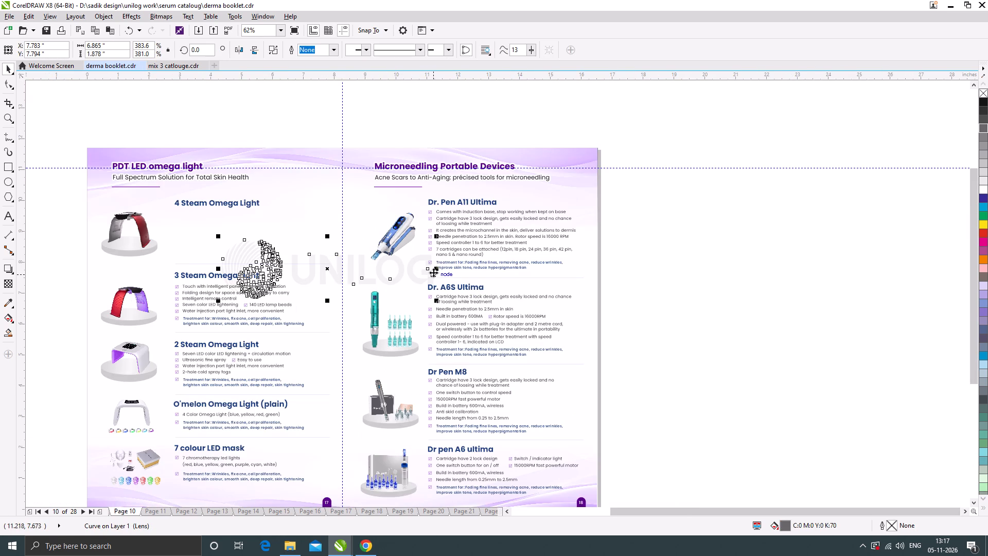
pyautogui.hotkey('ctrl', 'c')
pyautogui.press('pageup')
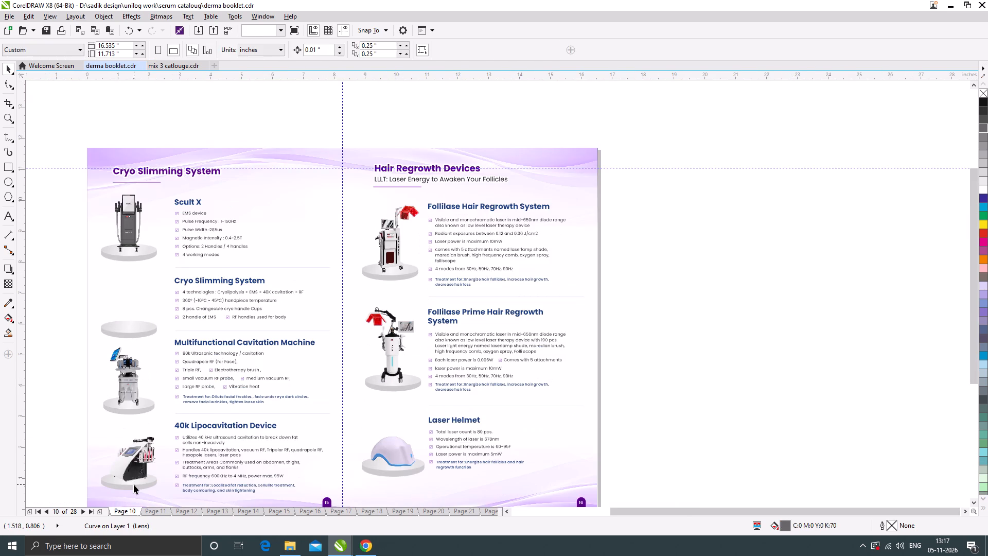
pyautogui.scroll(-1, 354, 292)
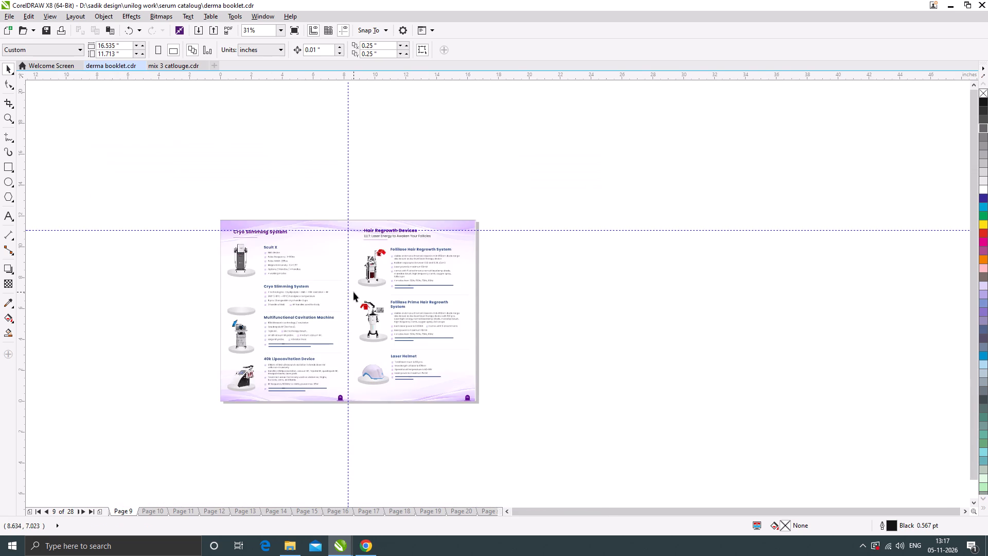
pyautogui.scroll(1, 354, 314)
pyautogui.hotkey('ctrl', 'v')
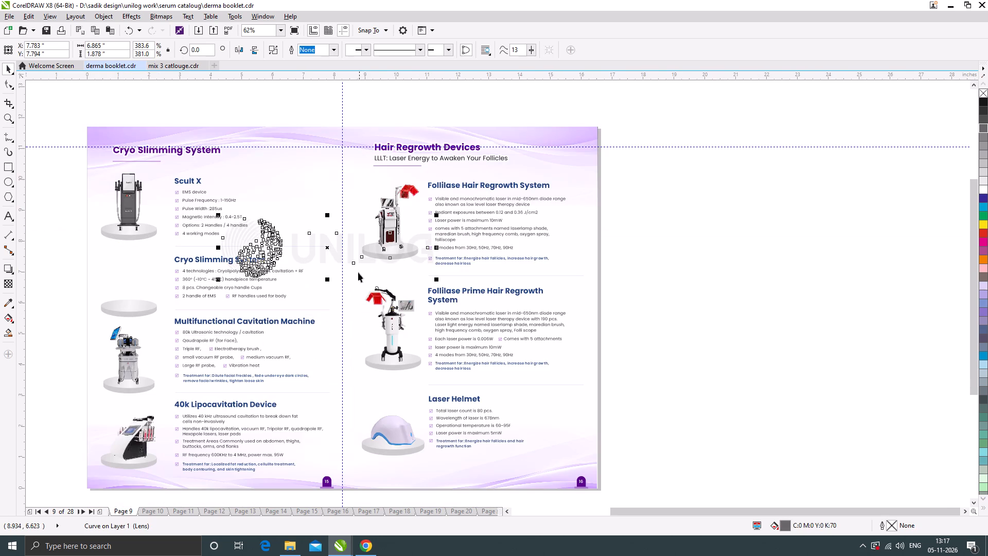
pyautogui.moveTo(350, 258); pyautogui.dragTo(354, 223)
pyautogui.click(743, 287)
pyautogui.scroll(-1, 430, 282)
pyautogui.scroll(1, 362, 248)
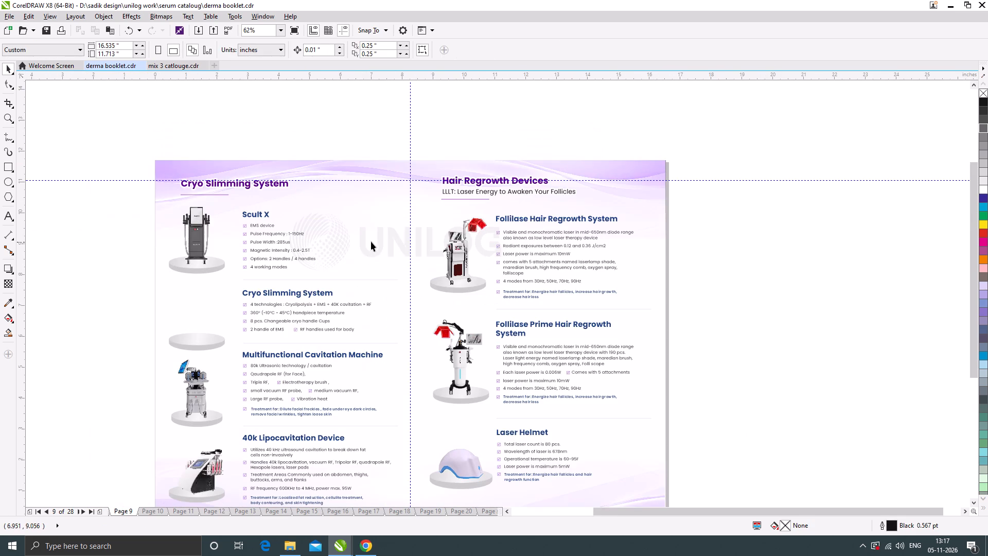
pyautogui.click(380, 237)
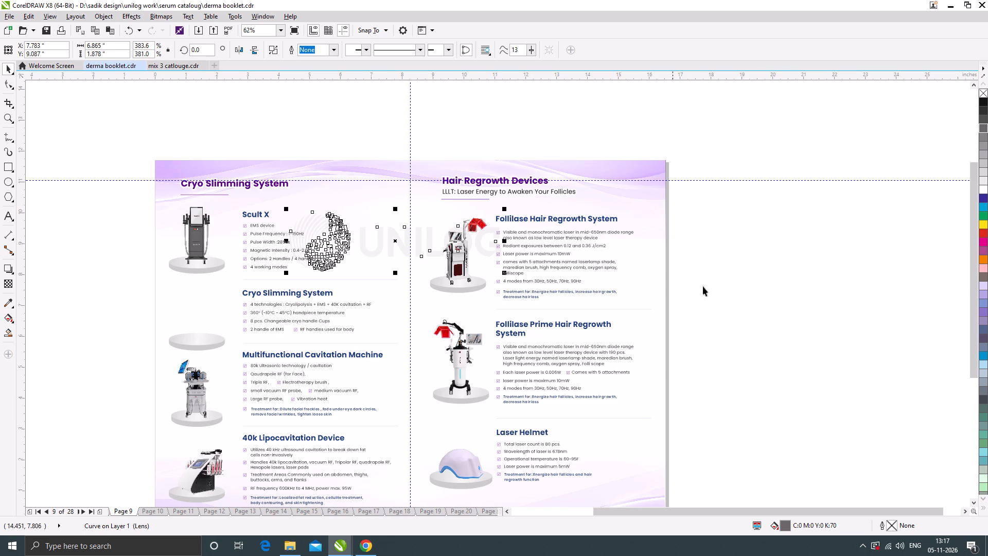
pyautogui.click(775, 292)
pyautogui.scroll(-1, 394, 238)
pyautogui.scroll(1, 450, 290)
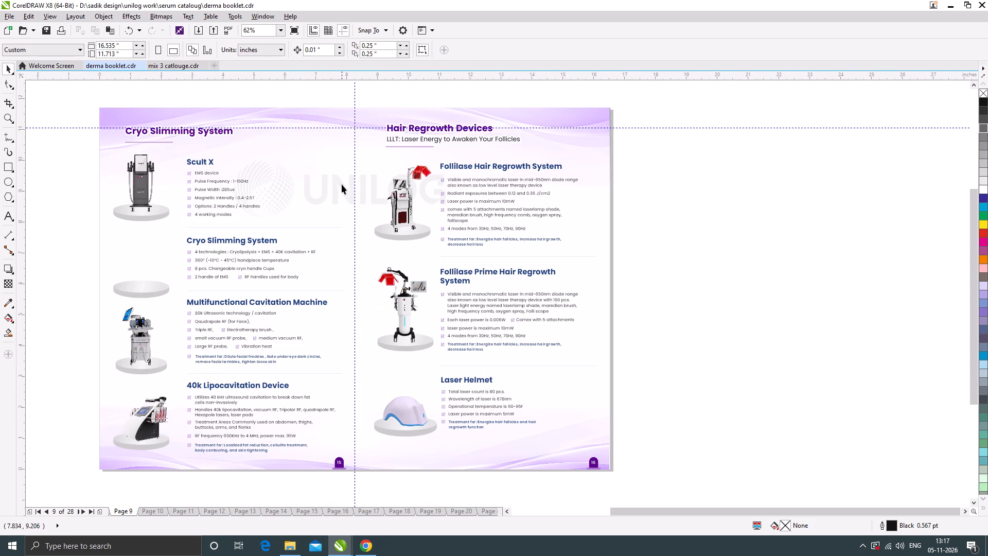
# Duplicate the page 9 watermark onto the blank area beside the spread and rotate the copy 90 degrees.
pyautogui.moveTo(342, 184); pyautogui.dragTo(760, 325)
pyautogui.rightClick(760, 325)
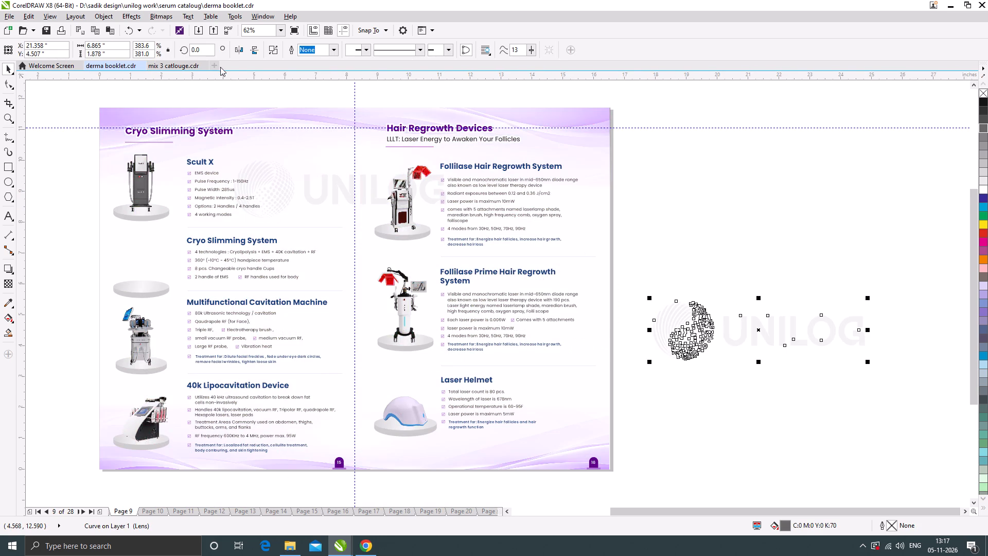
pyautogui.moveTo(205, 50); pyautogui.dragTo(184, 55)
pyautogui.write('903')
pyautogui.press('Return')
pyautogui.moveTo(202, 48); pyautogui.dragTo(185, 54)
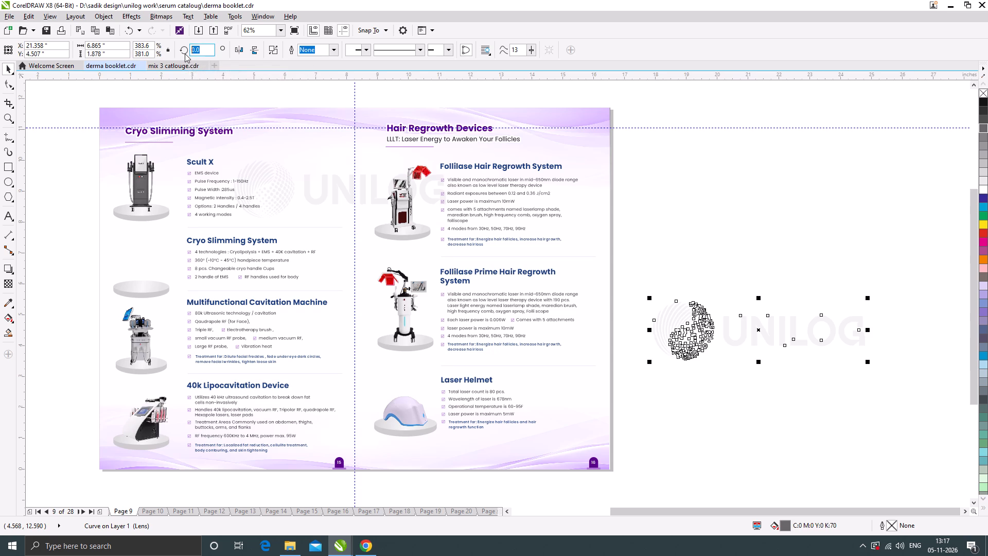
pyautogui.write('90')
pyautogui.press('Return')
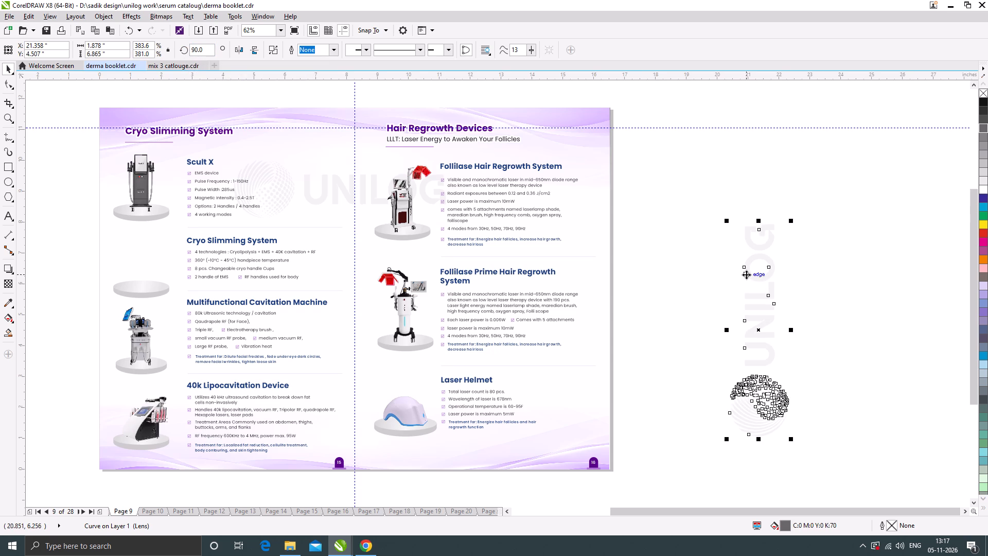
# Place the rotated watermark along the outer edge of the Hair Regrowth Devices page and shrink it to about 1.49 × 5.45 in.
pyautogui.moveTo(749, 273); pyautogui.dragTo(575, 274)
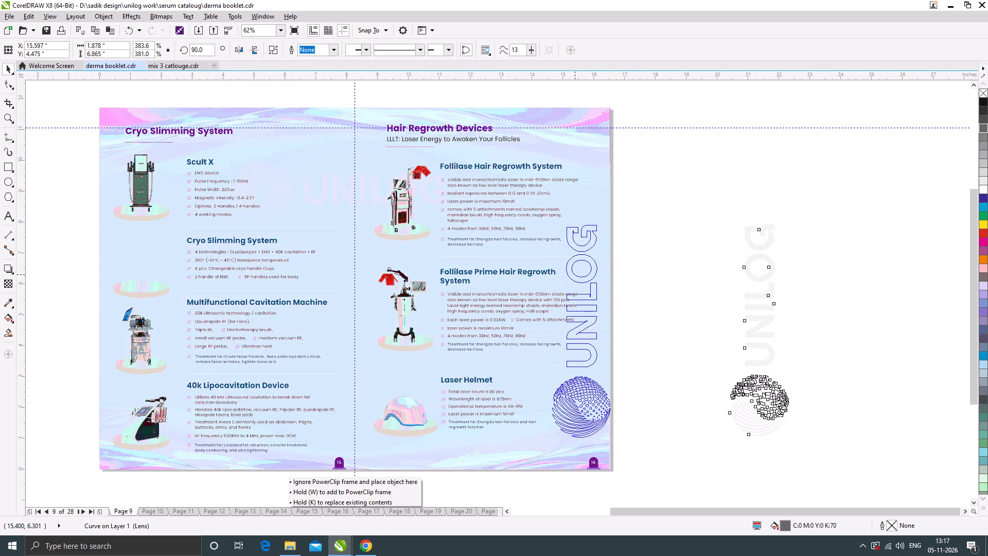
pyautogui.moveTo(575, 274); pyautogui.dragTo(586, 273)
pyautogui.click(691, 284)
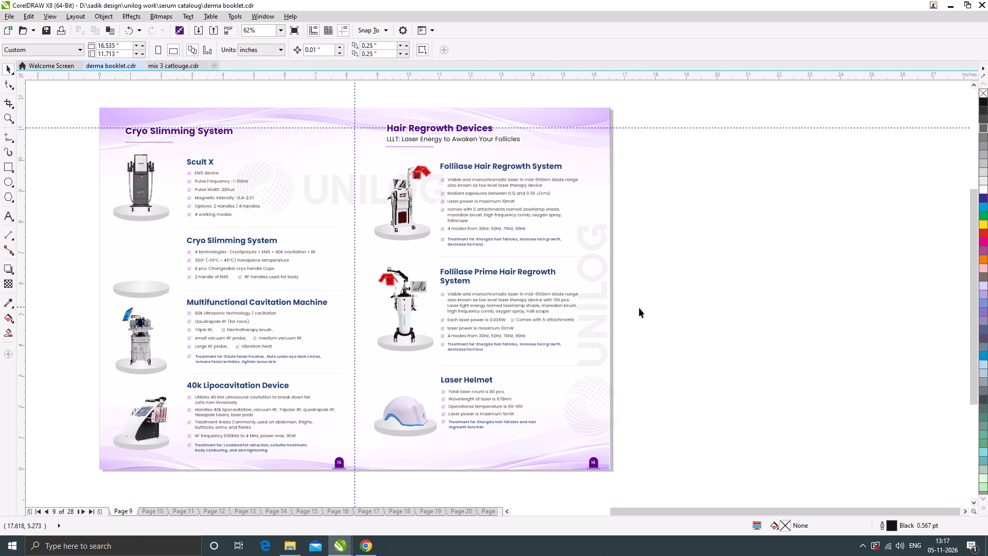
pyautogui.click(605, 307)
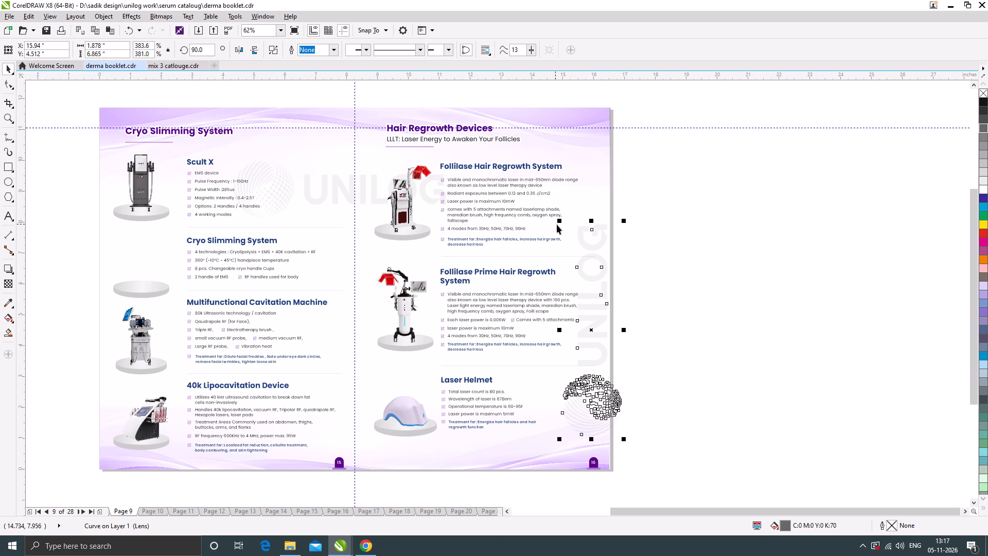
pyautogui.moveTo(559, 220); pyautogui.dragTo(571, 249)
pyautogui.click(665, 296)
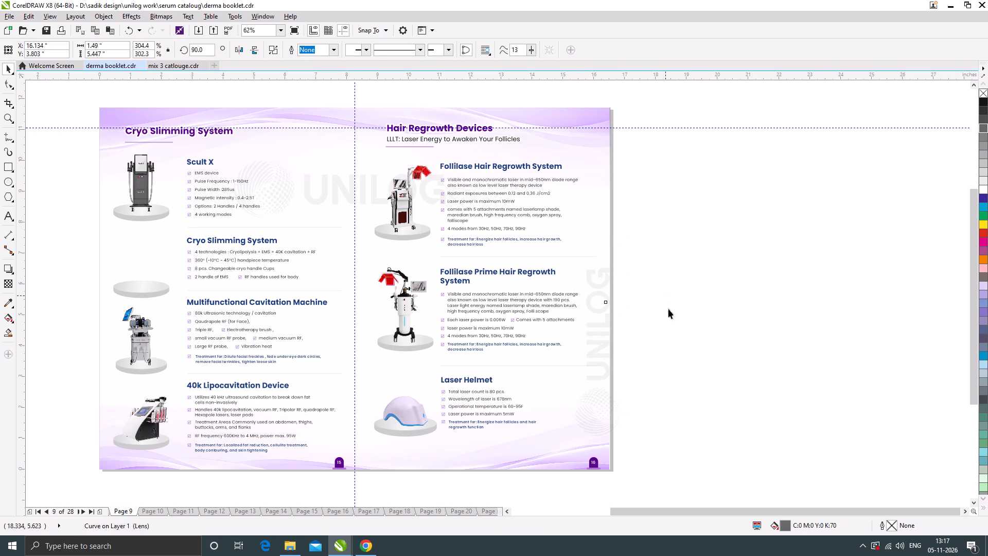
# Adjust the vertical watermark against the outer edge of the Hair Regrowth Devices page to about X 16.13 in, Y 4.16 in.
pyautogui.scroll(1, 605, 324)
pyautogui.moveTo(610, 320); pyautogui.dragTo(626, 299)
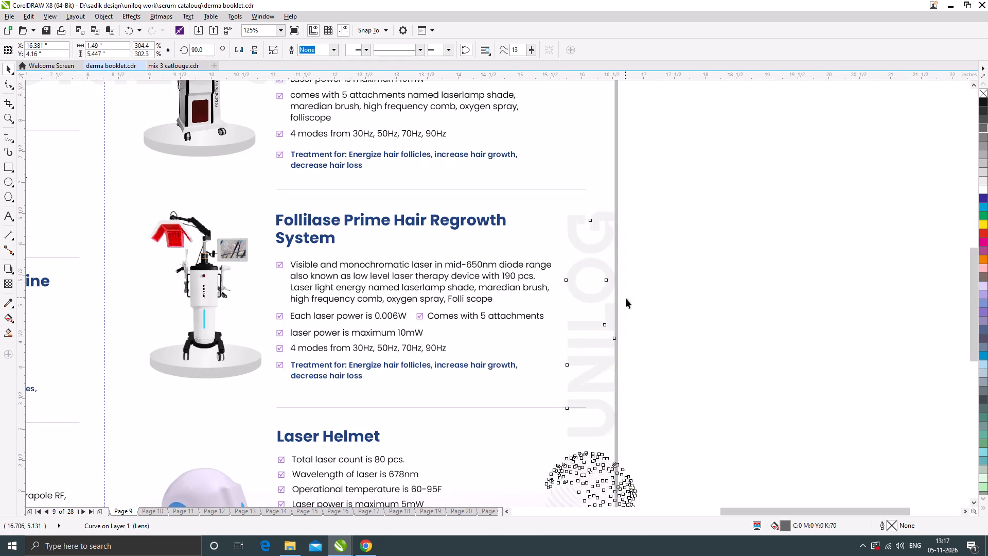
pyautogui.scroll(-1, 631, 306)
pyautogui.click(699, 327)
pyautogui.scroll(1, 621, 308)
pyautogui.moveTo(612, 317); pyautogui.dragTo(611, 318)
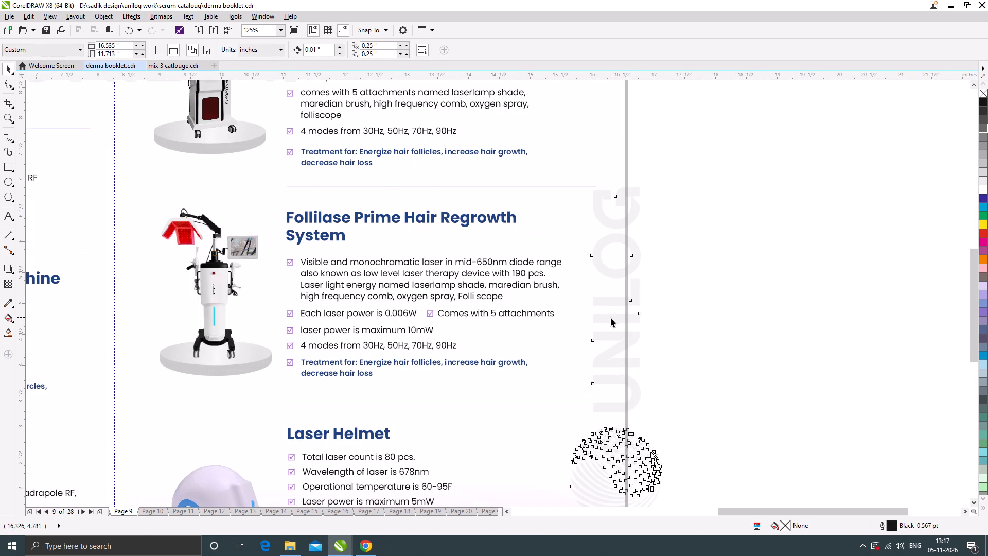
pyautogui.moveTo(611, 318); pyautogui.dragTo(601, 319)
pyautogui.scroll(1, 597, 294)
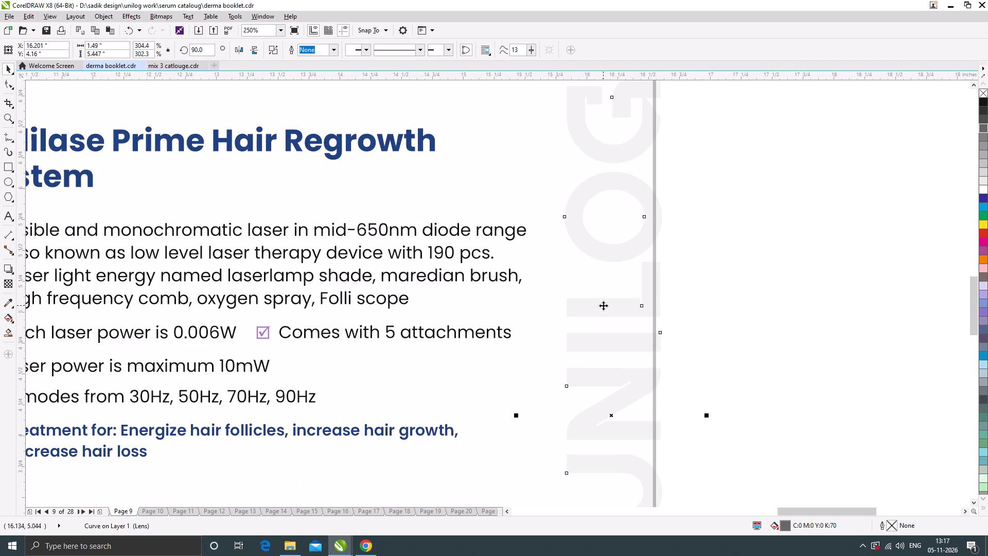
pyautogui.moveTo(604, 304); pyautogui.dragTo(593, 304)
pyautogui.scroll(-2, 626, 300)
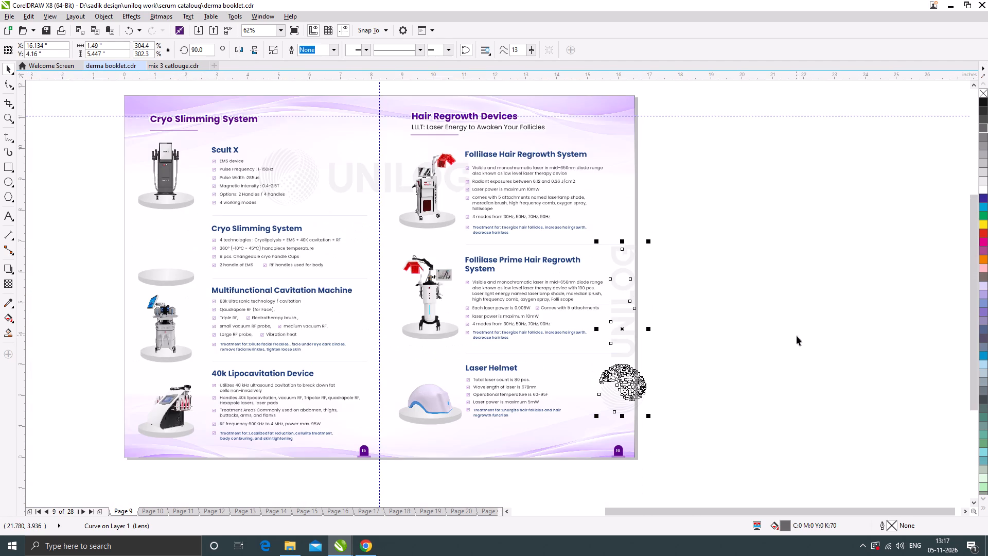
pyautogui.click(797, 336)
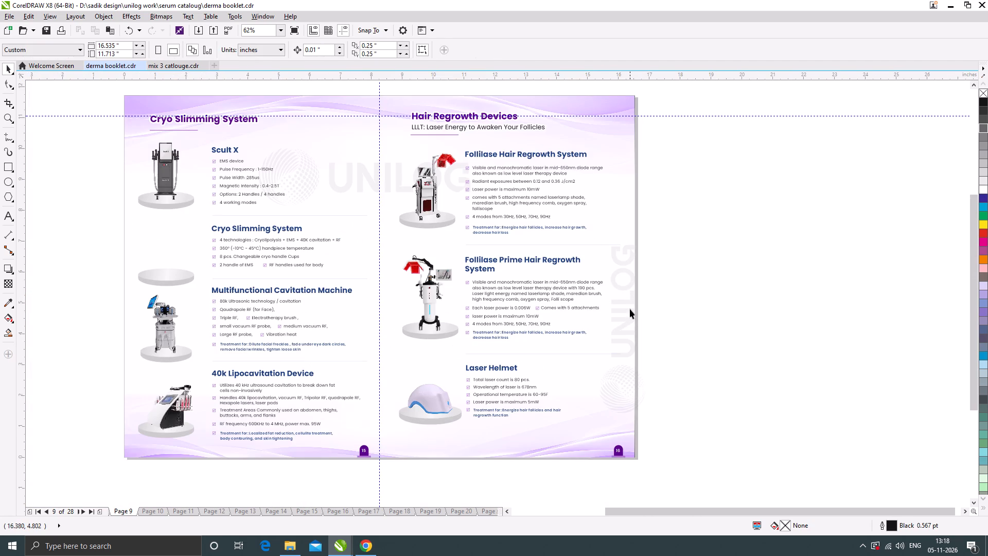
pyautogui.click(704, 297)
pyautogui.click(743, 303)
# Move the horizontal watermark off the page 9 spread onto the blank area beside it, at about X 21.84 in, Y 8.07 in.
pyautogui.moveTo(348, 187); pyautogui.dragTo(783, 220)
pyautogui.click(771, 329)
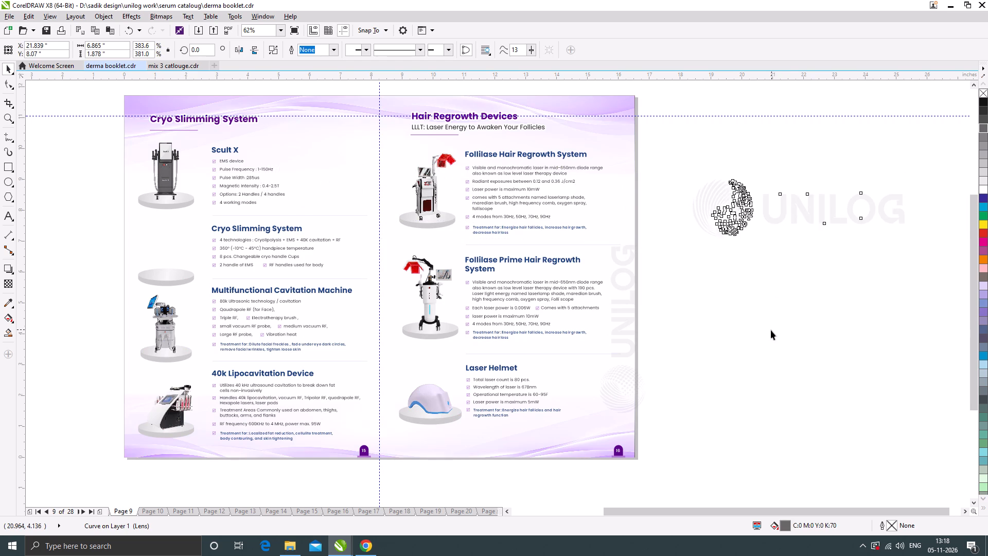
# Move the vertical watermark up along the Hair Regrowth Devices page edge to about Y 5.37 in.
pyautogui.moveTo(631, 302); pyautogui.dragTo(630, 266)
pyautogui.click(732, 314)
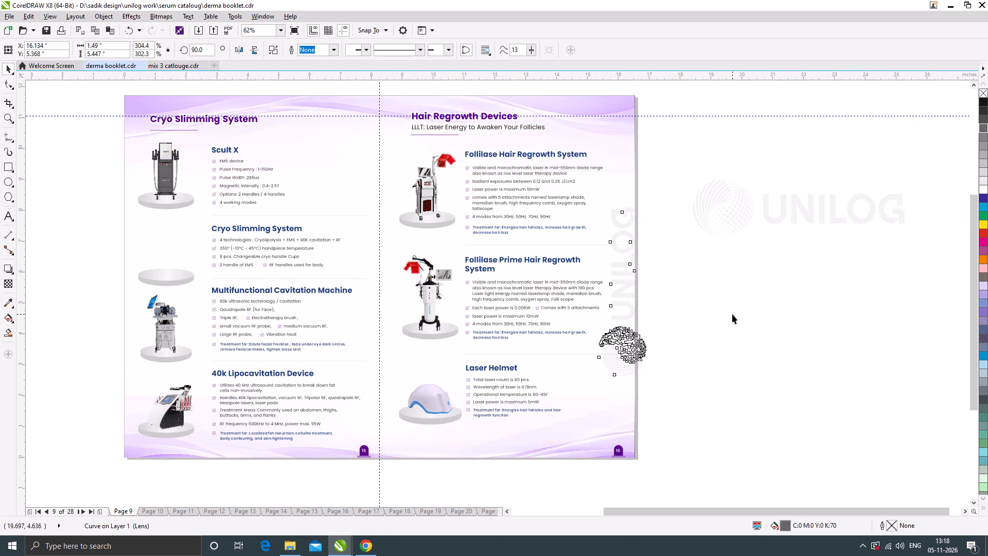
# Nudge the vertical watermark inward to about X 16.09 in and PowerClip it inside the page 9 spread's background.
pyautogui.scroll(2, 630, 267)
pyautogui.moveTo(634, 259); pyautogui.dragTo(627, 259)
pyautogui.scroll(-1, 644, 280)
pyautogui.rightClick(628, 207)
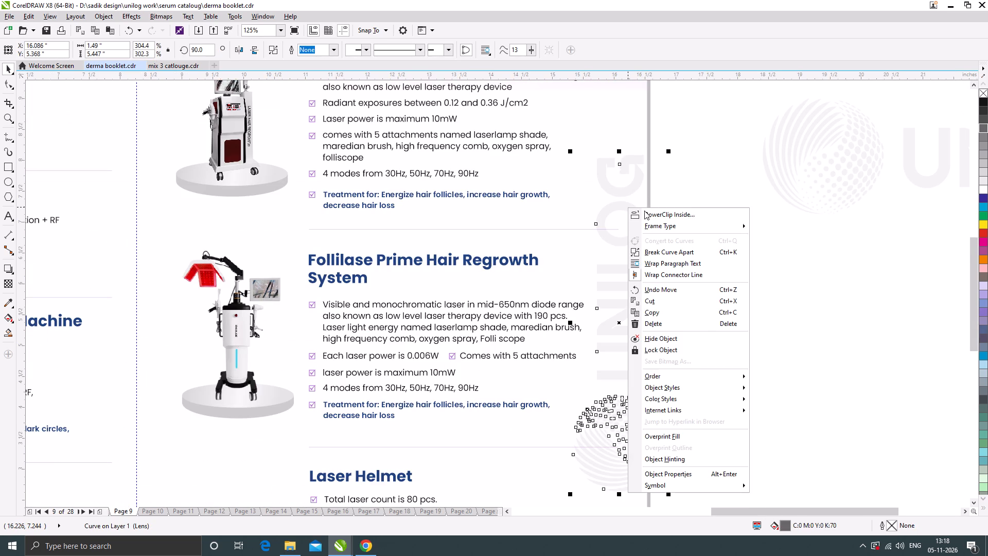
pyautogui.click(645, 212)
pyautogui.click(581, 111)
pyautogui.scroll(-1, 633, 245)
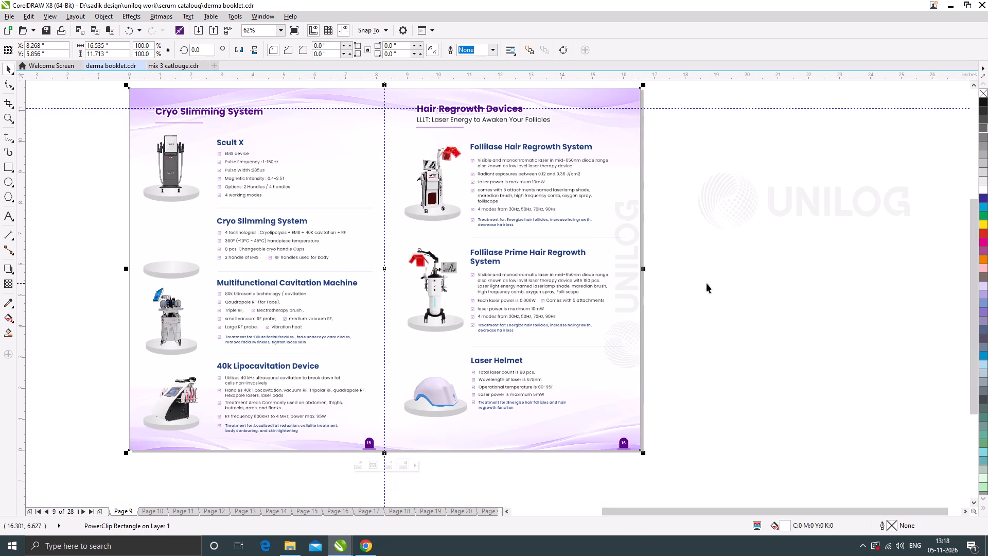
pyautogui.click(707, 283)
# Shorten the divider line above Follilase Prime Hair Regrowth System so it ends short of the vertical watermark.
pyautogui.click(595, 236)
pyautogui.scroll(1, 617, 238)
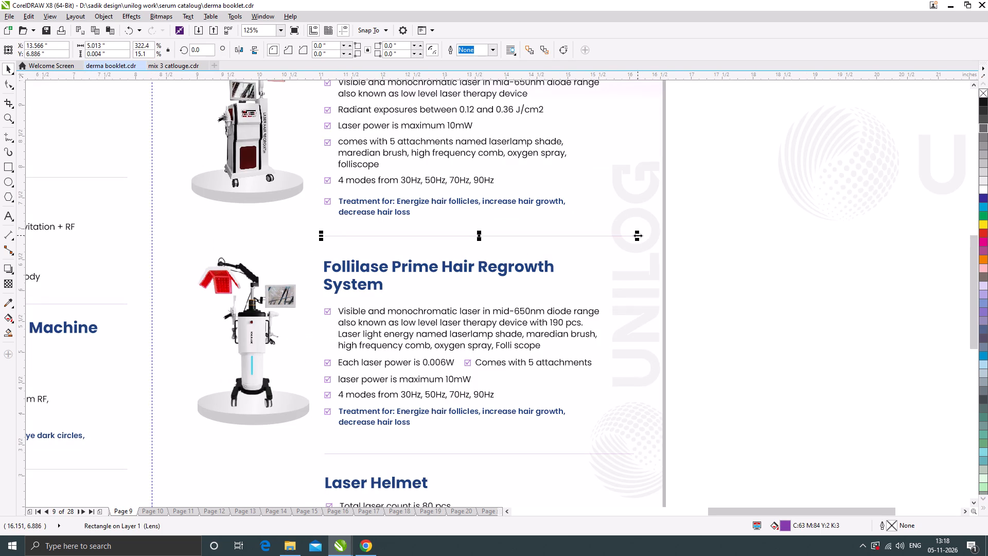
pyautogui.moveTo(638, 235); pyautogui.dragTo(599, 259)
pyautogui.click(687, 284)
pyautogui.scroll(-1, 645, 290)
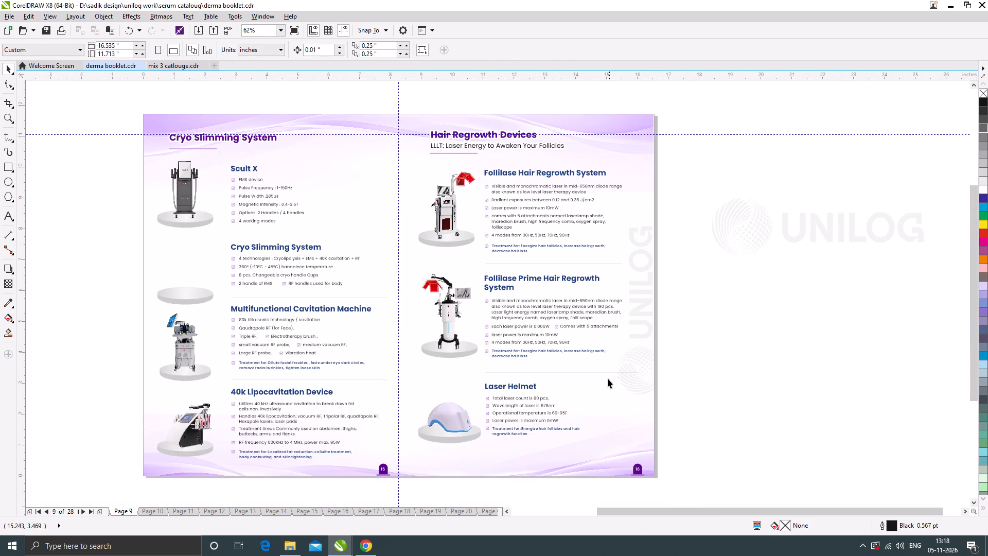
# Shorten the divider line above Laser Helmet so it ends short of the watermark's globe.
pyautogui.click(608, 372)
pyautogui.scroll(1, 630, 378)
pyautogui.moveTo(651, 366); pyautogui.dragTo(597, 384)
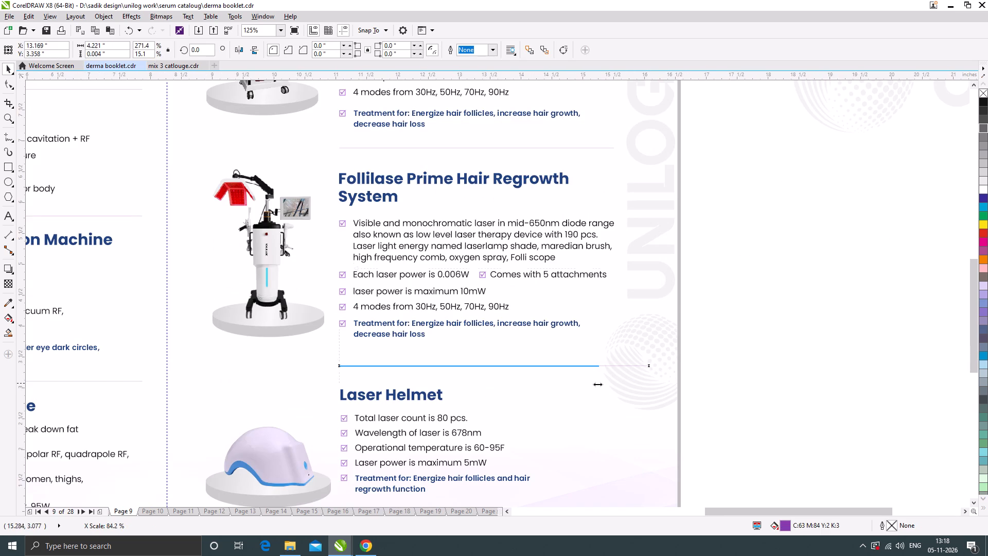
pyautogui.moveTo(597, 384); pyautogui.dragTo(595, 385)
pyautogui.click(733, 374)
pyautogui.scroll(-1, 541, 286)
pyautogui.click(712, 322)
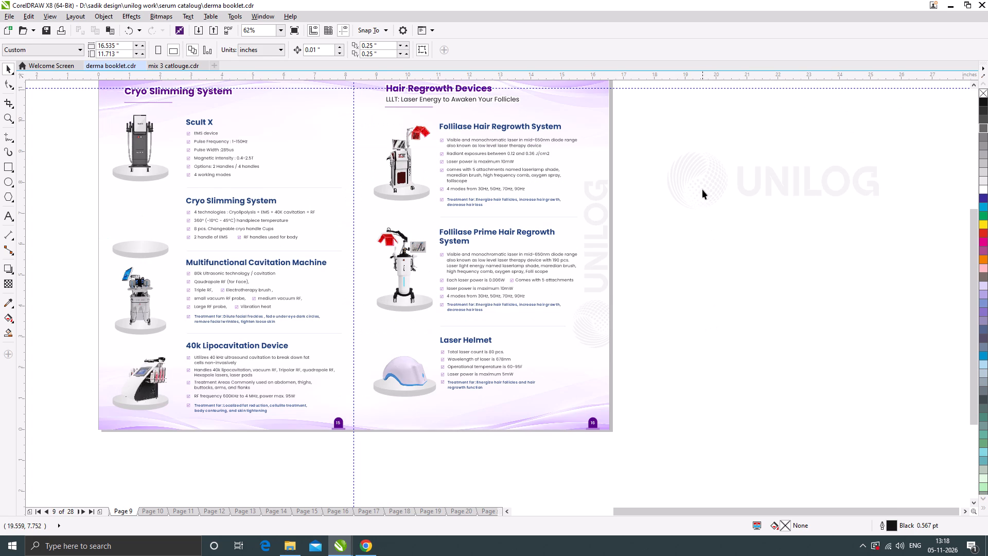
# Place the spare horizontal watermark across the middle of the page 8 HIFU spread at about X 7.91 in, Y 6.39 in.
pyautogui.click(702, 189)
pyautogui.click(722, 327)
pyautogui.scroll(-1, 633, 293)
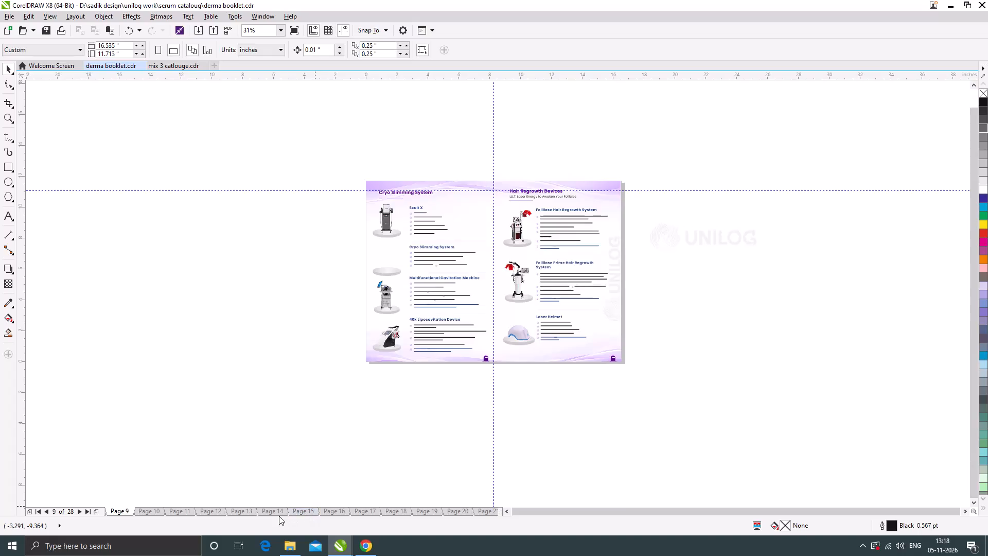
pyautogui.press('pageup')
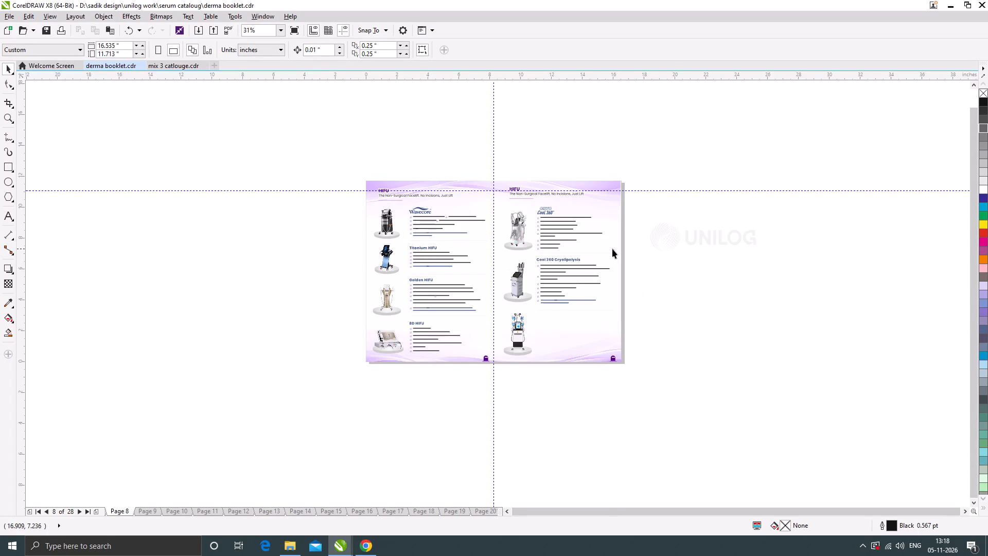
pyautogui.scroll(1, 612, 249)
pyautogui.click(728, 231)
pyautogui.scroll(-1, 576, 239)
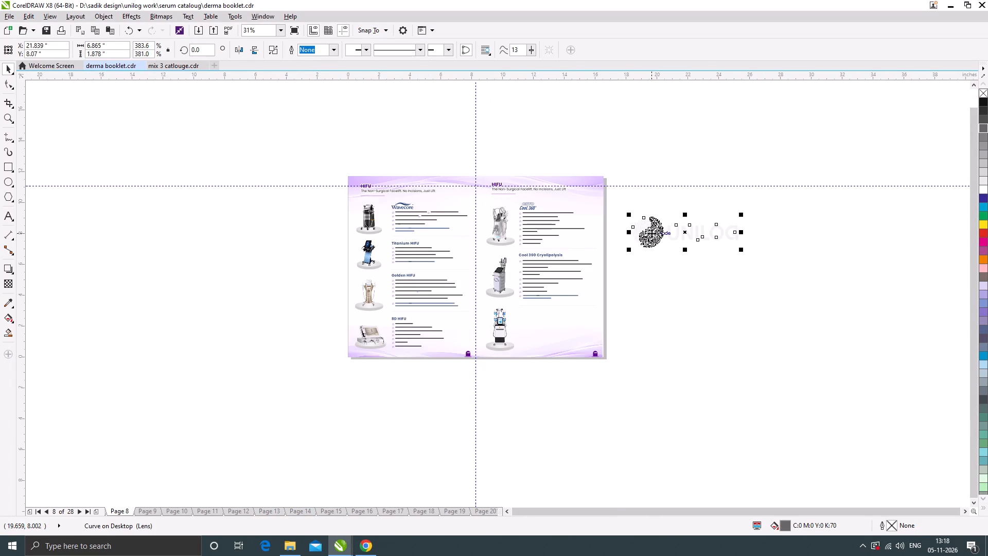
pyautogui.moveTo(651, 233); pyautogui.dragTo(440, 255)
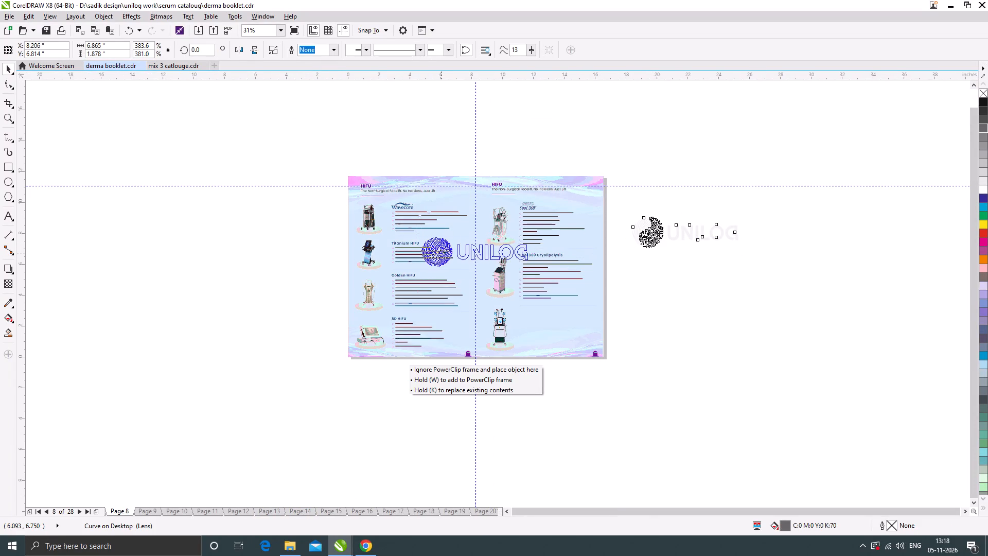
pyautogui.moveTo(440, 255); pyautogui.dragTo(436, 260)
pyautogui.scroll(1, 485, 260)
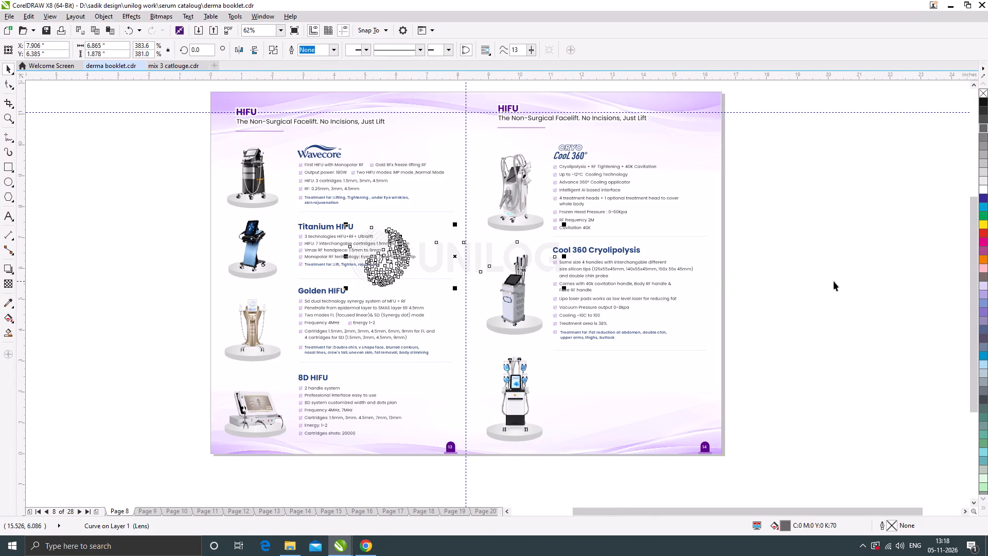
pyautogui.click(836, 281)
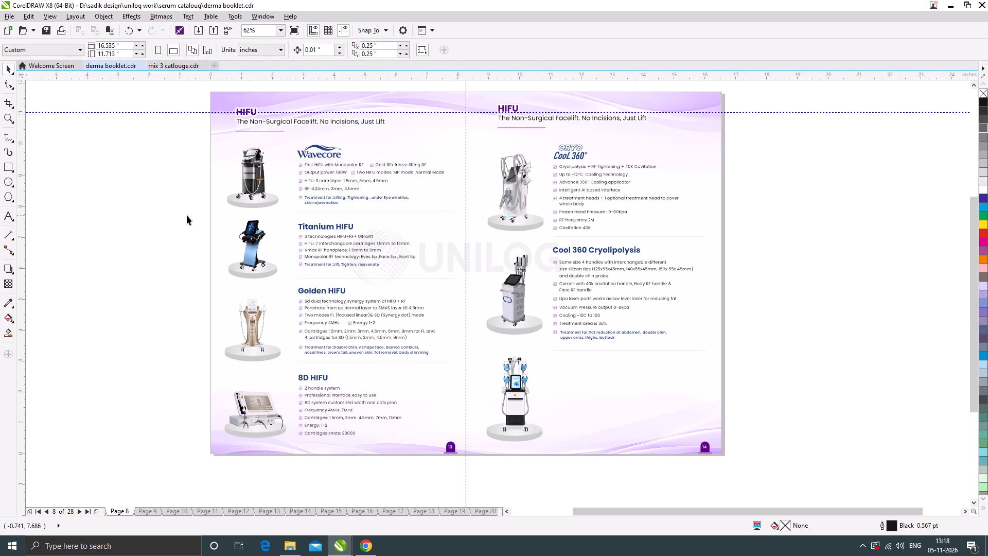
# Cut and repaste the Titanium HIFU and Cool 360 Cryolipolysis blocks so they sit in front of the watermark.
pyautogui.moveTo(187, 215); pyautogui.dragTo(437, 282)
pyautogui.hotkey('ctrl', 'x')
pyautogui.hotkey('ctrl', 'v')
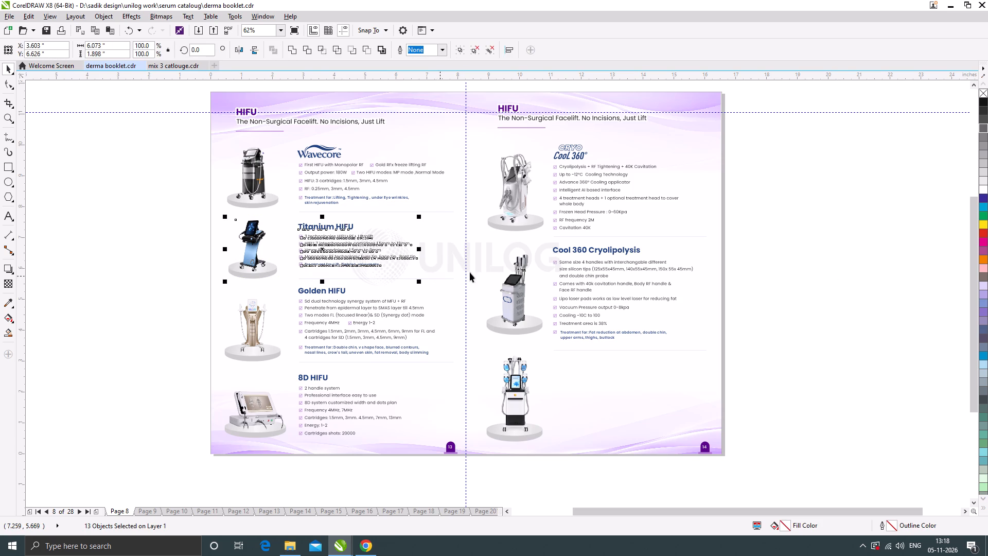
pyautogui.click(758, 274)
pyautogui.moveTo(755, 372); pyautogui.dragTo(545, 241)
pyautogui.hotkey('ctrl', 'x')
pyautogui.hotkey('ctrl', 'v')
pyautogui.click(796, 274)
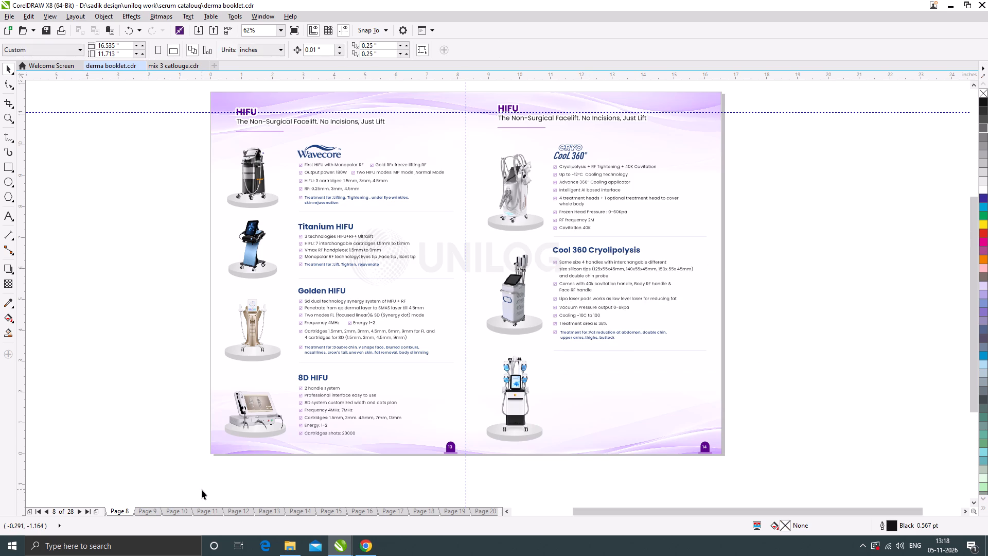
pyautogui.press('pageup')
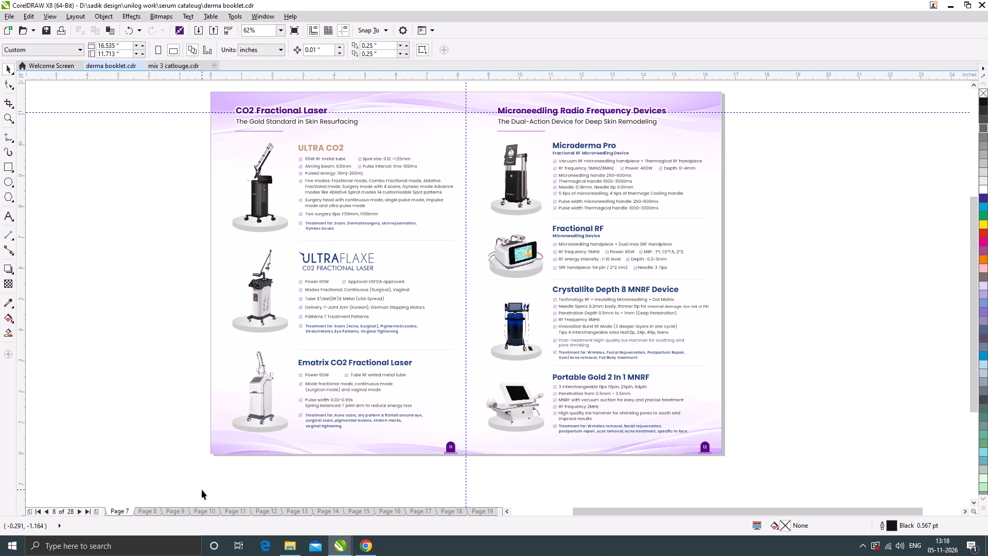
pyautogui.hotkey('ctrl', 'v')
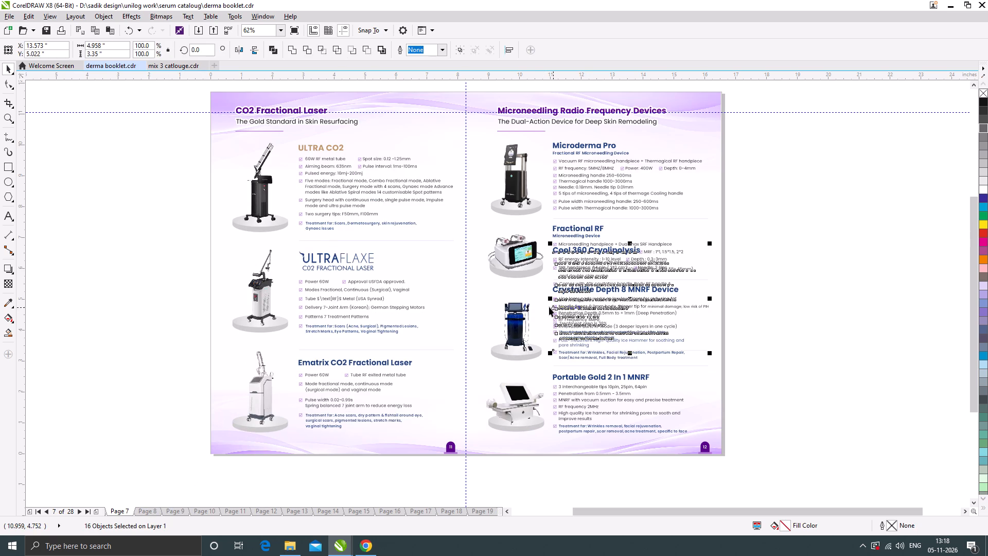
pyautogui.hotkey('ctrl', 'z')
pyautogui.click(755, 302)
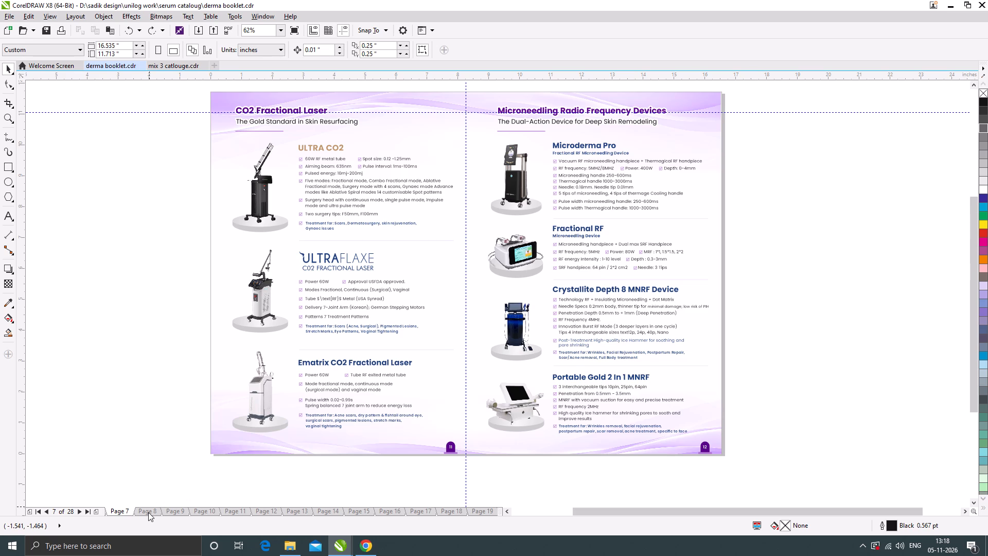
# Copy the horizontal watermark from the page 8 HIFU spread onto the page 7 CO2 Fractional Laser spread.
pyautogui.click(148, 512)
pyautogui.click(489, 258)
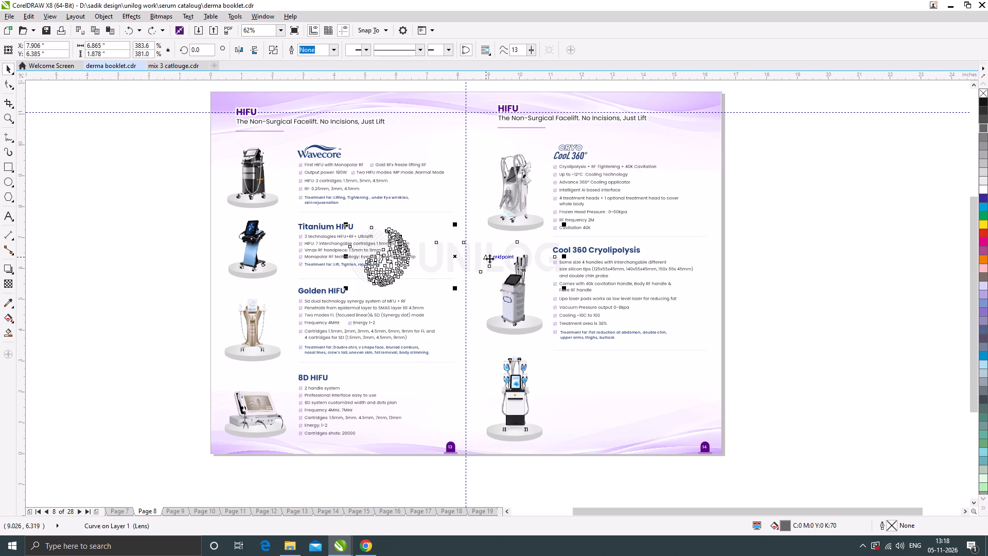
pyautogui.hotkey('ctrl', 'c')
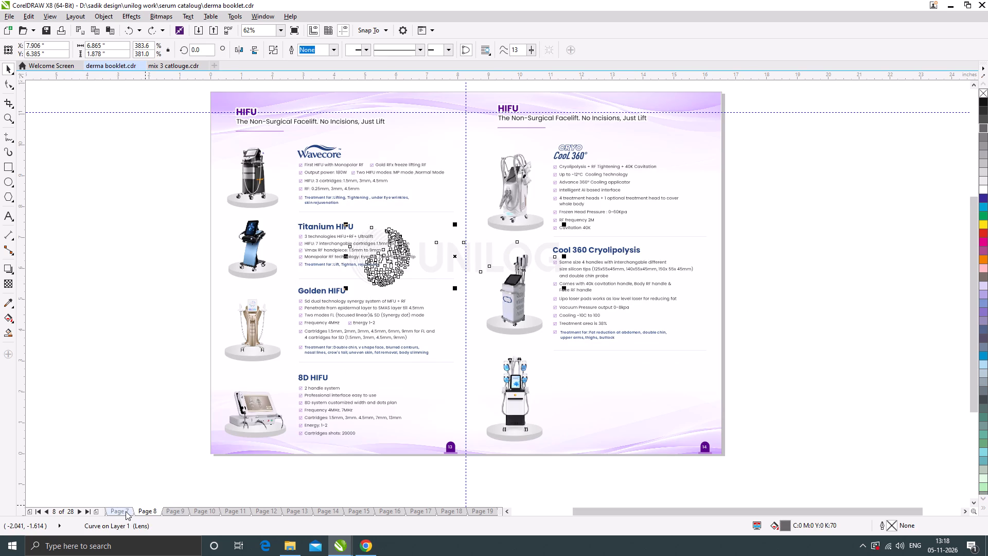
pyautogui.click(126, 511)
pyautogui.click(786, 287)
pyautogui.hotkey('ctrl', 'v')
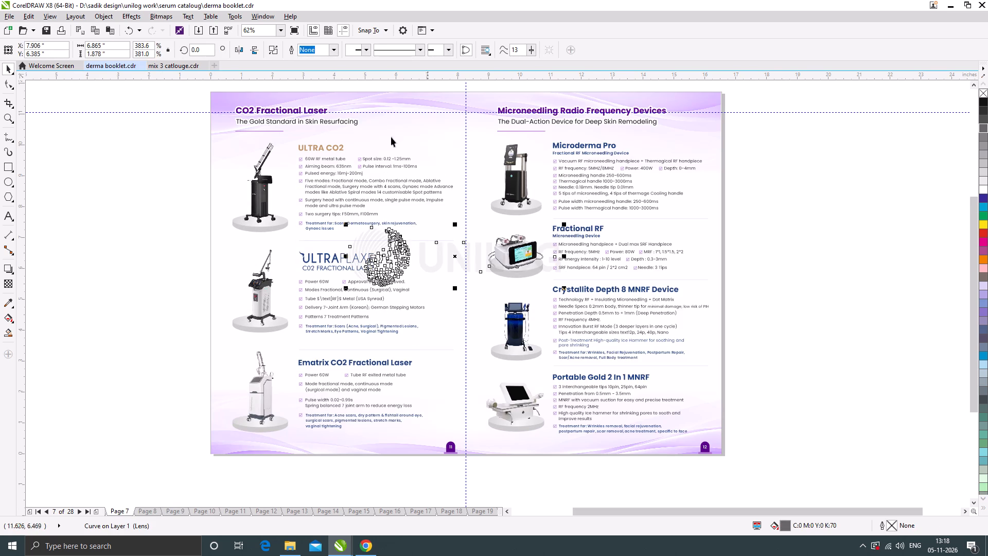
# Rotate the page 7 watermark to 90° and position it along the spread's centre fold at about X 8.25 in, Y 5.70 in.
pyautogui.moveTo(206, 49); pyautogui.dragTo(188, 55)
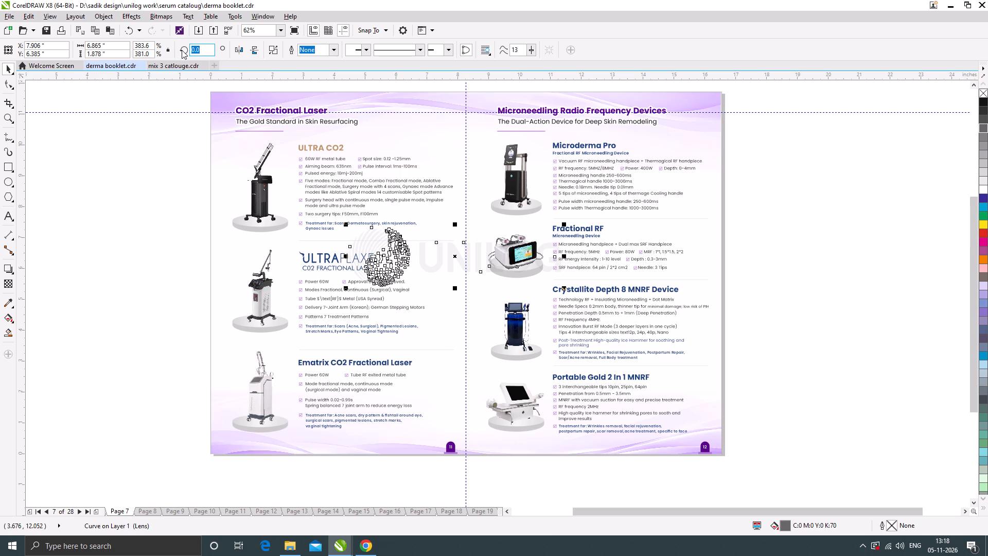
pyautogui.write('90')
pyautogui.press('Return')
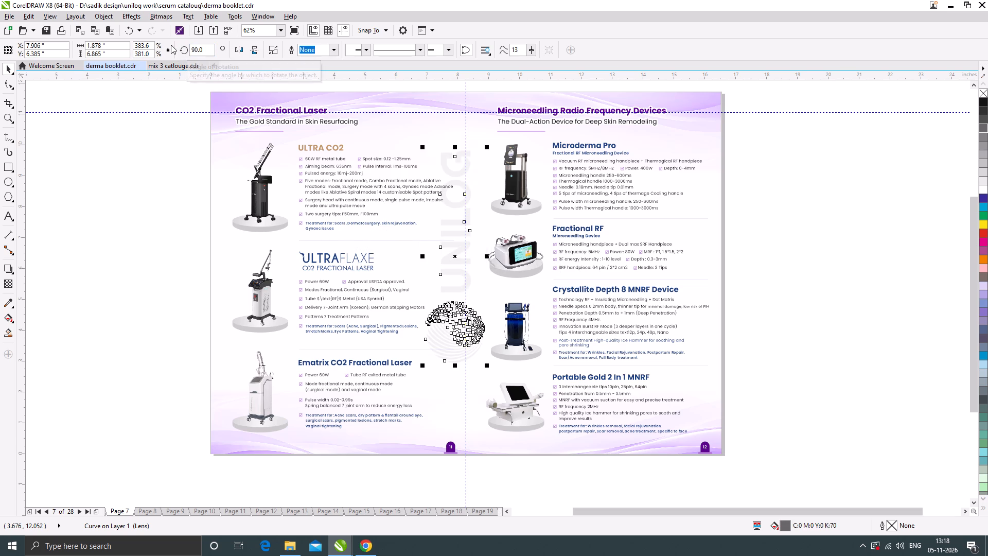
pyautogui.moveTo(449, 226); pyautogui.dragTo(449, 244)
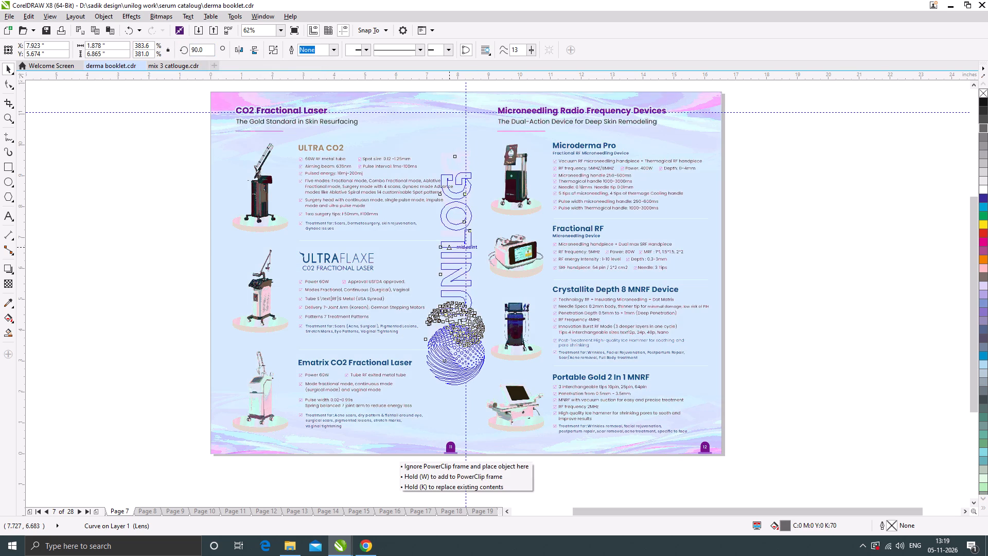
pyautogui.moveTo(449, 244); pyautogui.dragTo(460, 247)
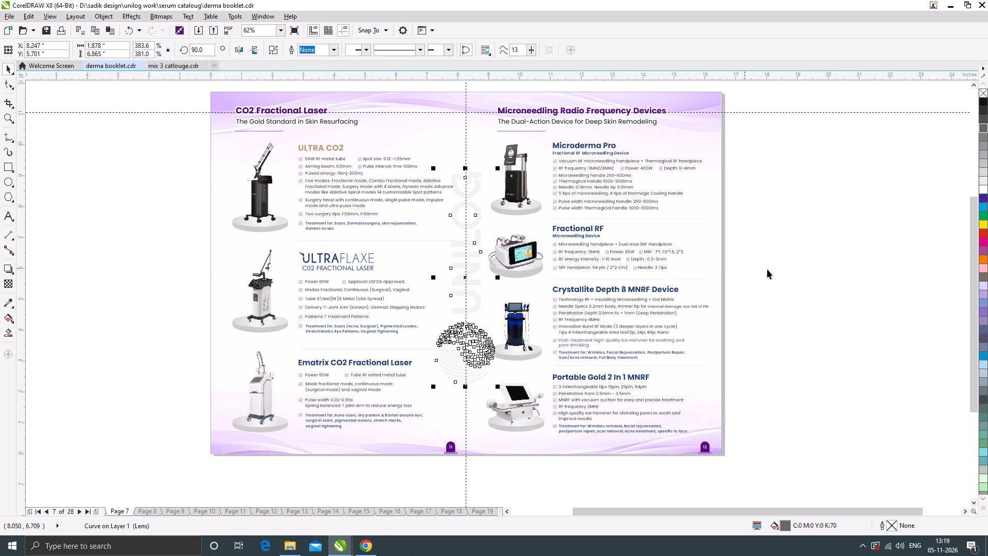
pyautogui.click(784, 270)
# Shrink the vertical watermark on the page 7 centre fold to about 1.81 × 6.62 in, keeping its centre in place.
pyautogui.scroll(-1, 503, 216)
pyautogui.click(753, 254)
pyautogui.scroll(1, 481, 221)
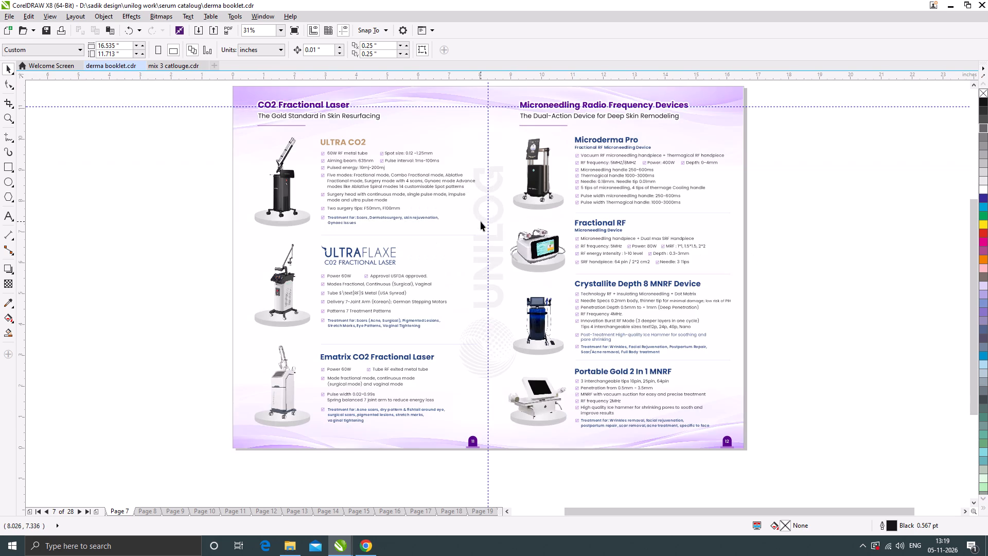
pyautogui.click(501, 209)
pyautogui.moveTo(519, 161); pyautogui.dragTo(519, 168)
pyautogui.click(834, 230)
pyautogui.scroll(-1, 483, 275)
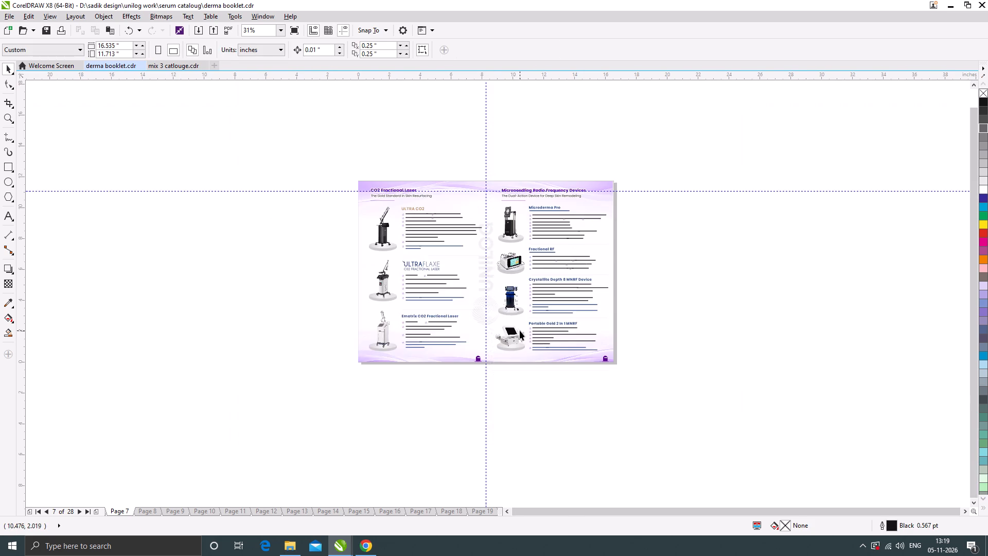
# Copy the vertical watermark from page 7 onto the page 6 Laser Hair Removal Devices spread.
pyautogui.scroll(1, 520, 331)
pyautogui.click(823, 286)
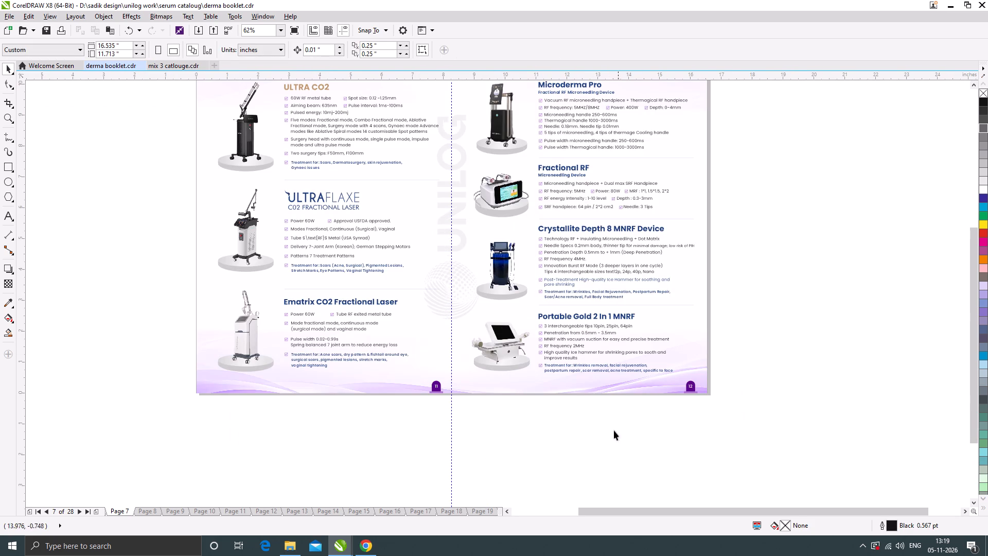
pyautogui.scroll(-1, 455, 290)
pyautogui.scroll(1, 454, 229)
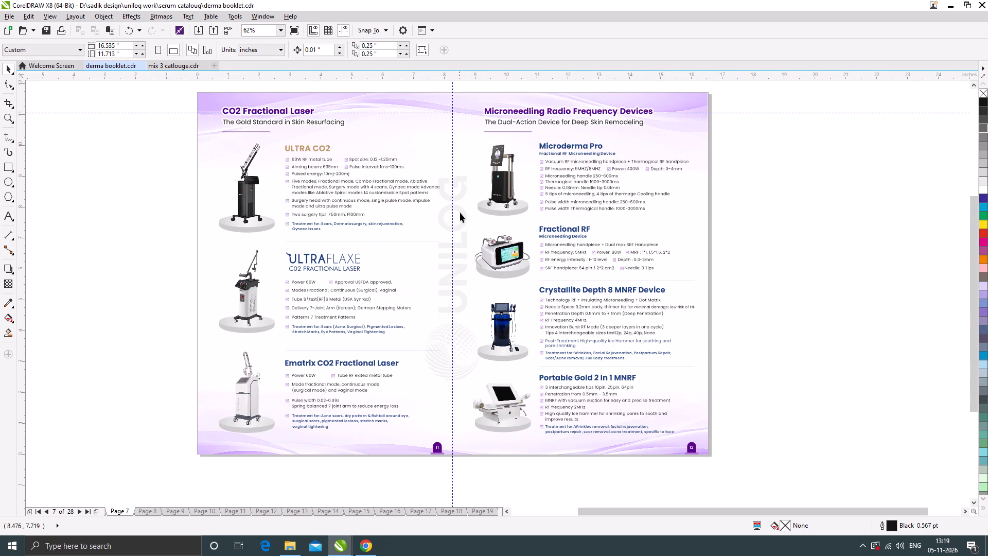
pyautogui.click(463, 208)
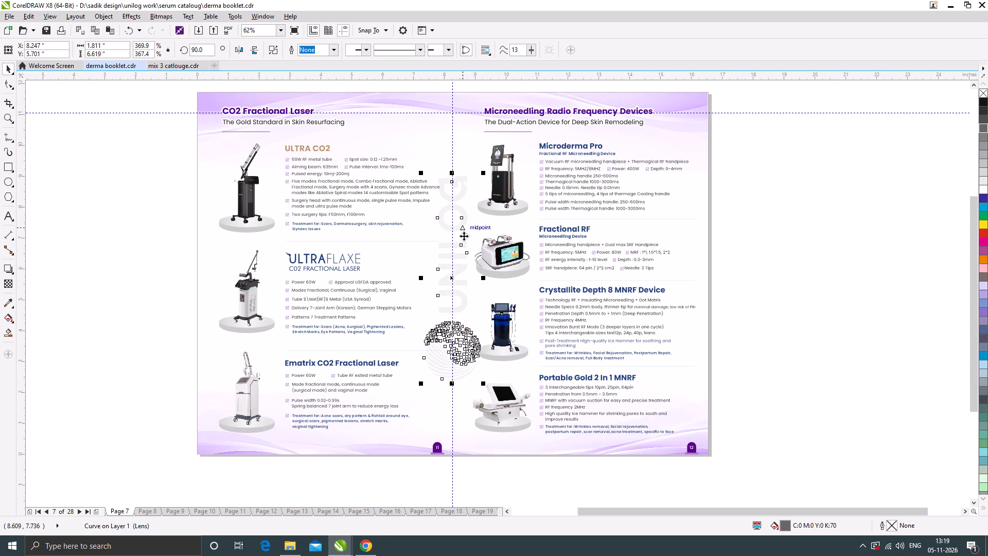
pyautogui.hotkey('ctrl', 'c')
pyautogui.press('pageup')
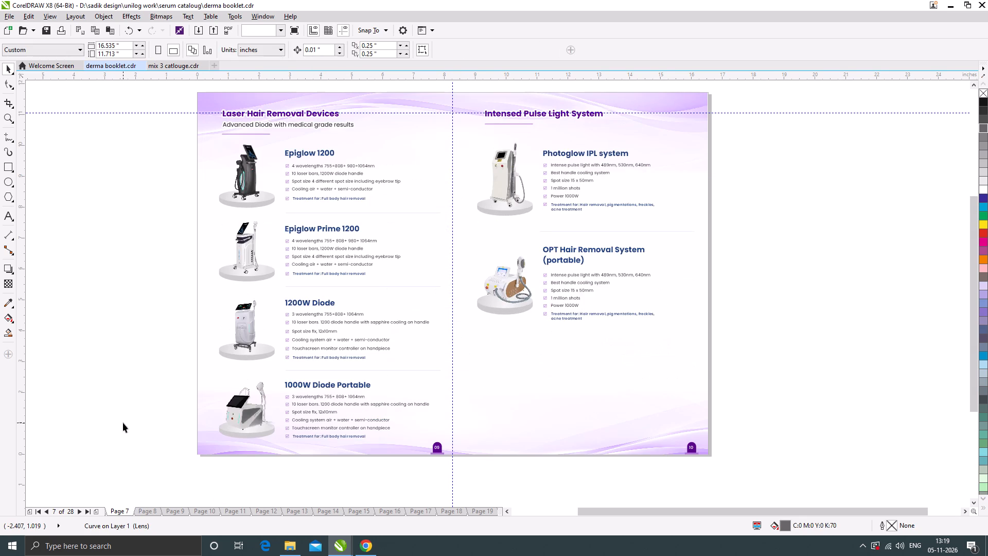
pyautogui.hotkey('ctrl', 'v')
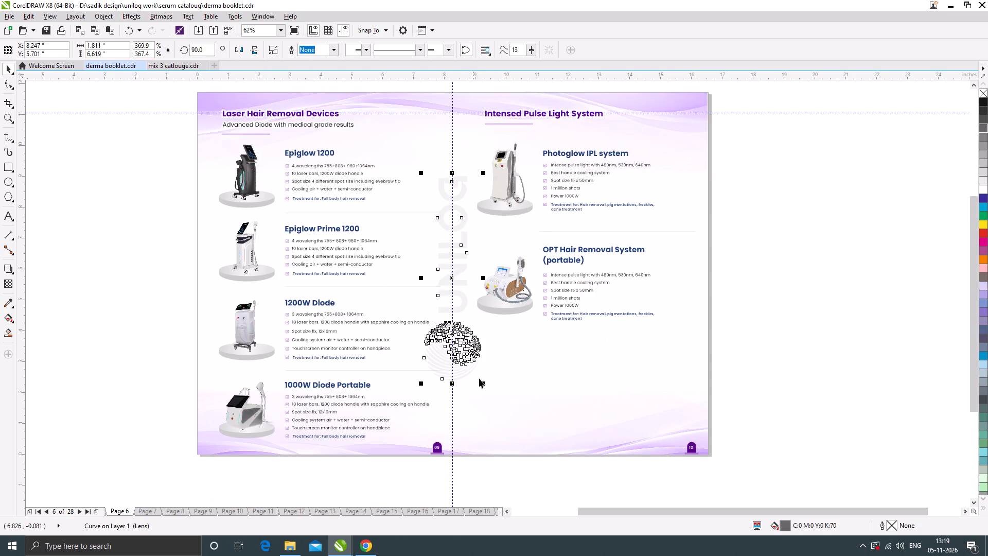
# Rotate the page 6 watermark to 0° and move it into the blank area below the OPT Hair Removal System section.
pyautogui.moveTo(207, 50); pyautogui.dragTo(186, 55)
pyautogui.write('00')
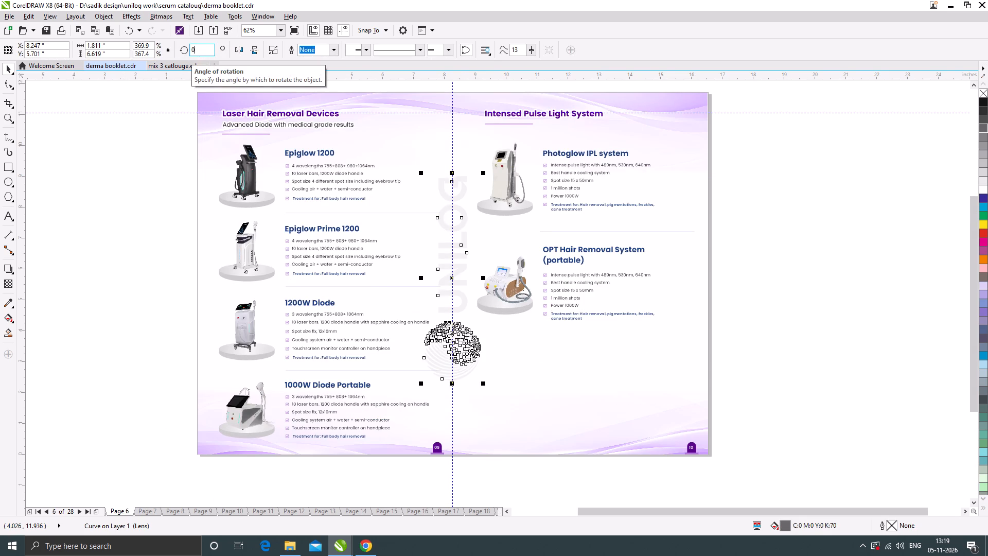
pyautogui.press('Return')
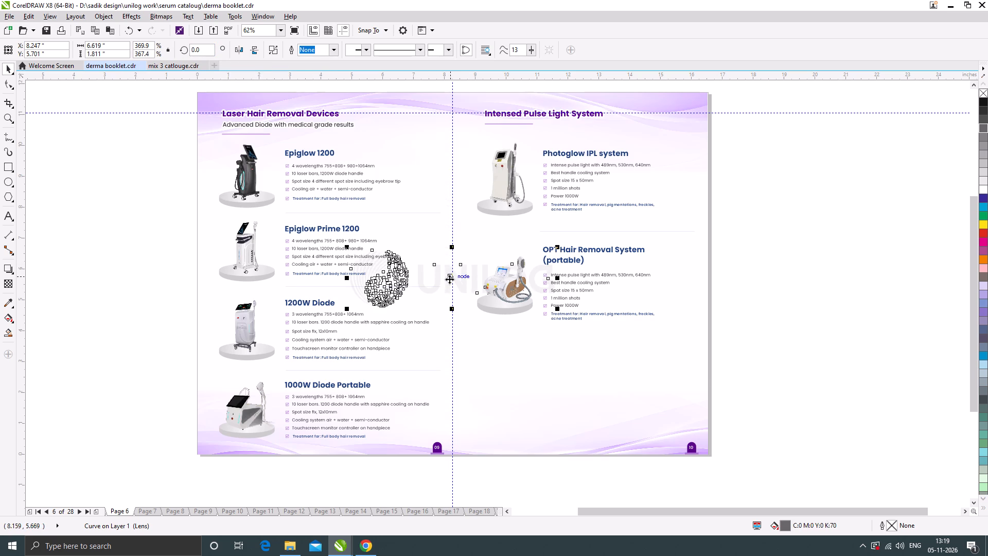
pyautogui.moveTo(449, 279); pyautogui.dragTo(576, 395)
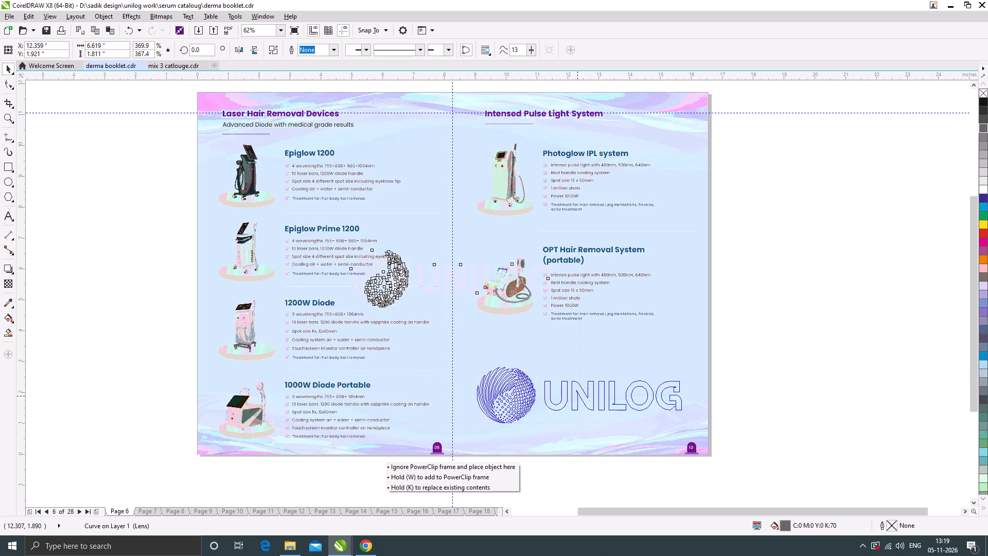
pyautogui.moveTo(576, 395); pyautogui.dragTo(573, 395)
# Enlarge the page 6 watermark to about 6.94 × 1.90 in and centre it at about X 12.31 in, Y 2.16 in.
pyautogui.moveTo(678, 363); pyautogui.dragTo(685, 355)
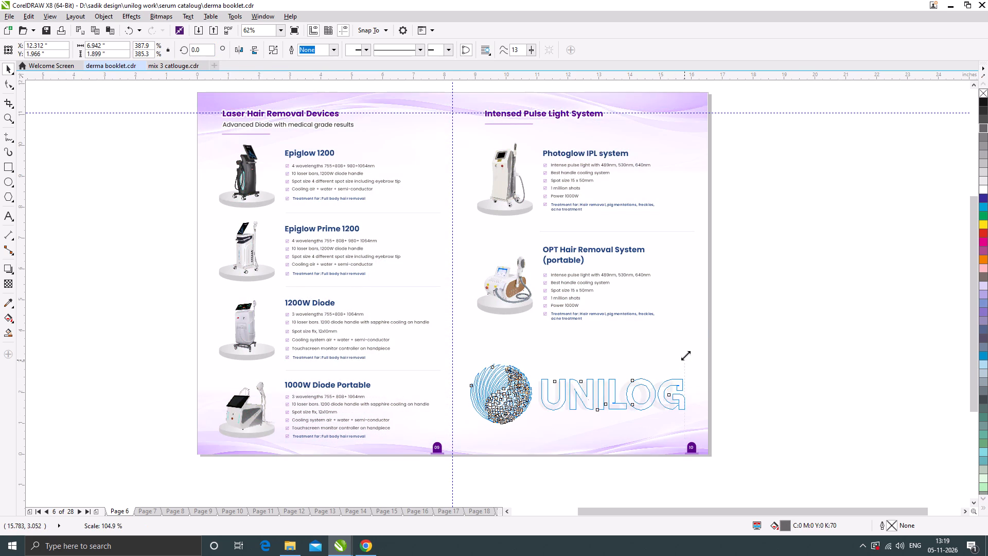
pyautogui.moveTo(685, 355); pyautogui.dragTo(687, 354)
pyautogui.moveTo(678, 383); pyautogui.dragTo(679, 375)
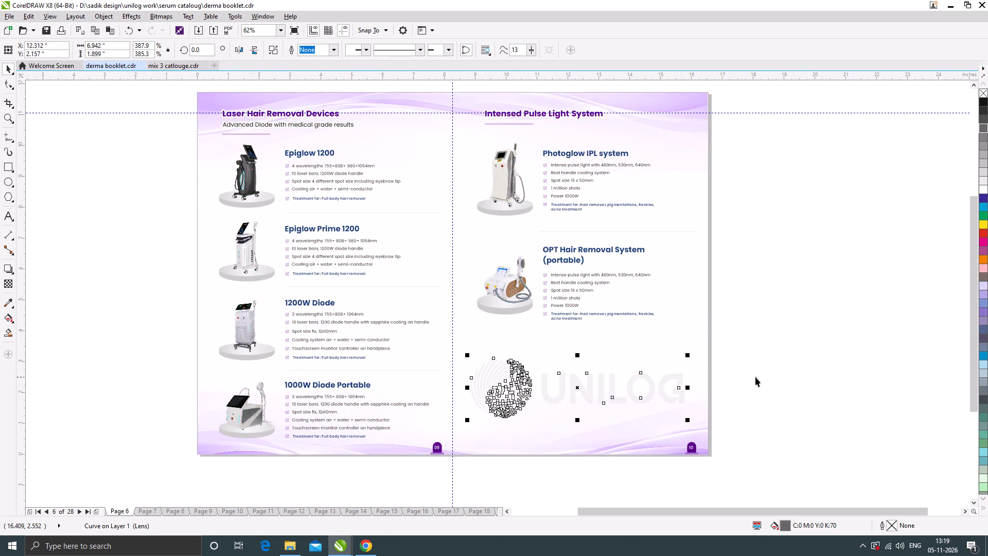
pyautogui.click(758, 377)
pyautogui.scroll(-1, 637, 333)
pyautogui.click(754, 360)
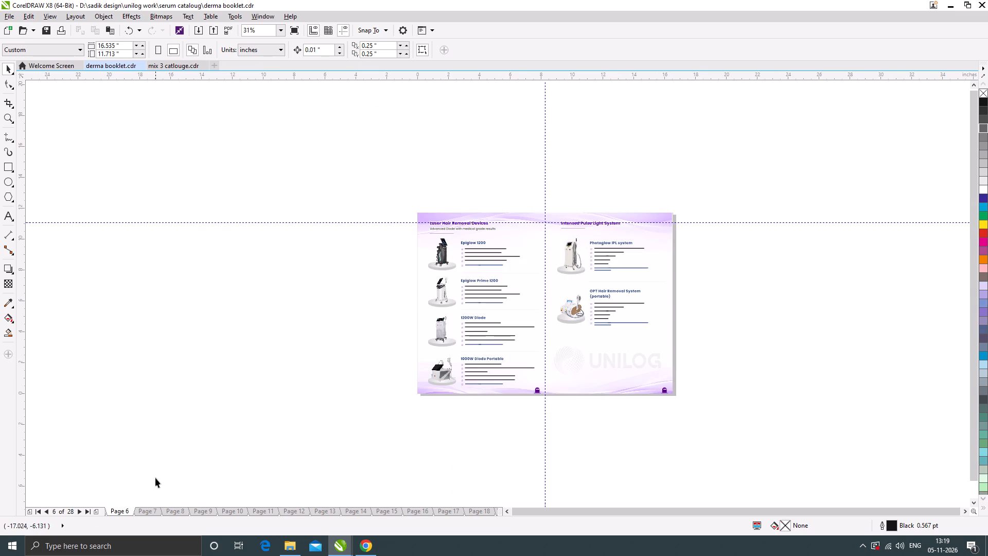
# Paste the vertical watermark onto the page 4 Q Switch Laser Devices spread and rotate it to 0°.
pyautogui.press('pageup')
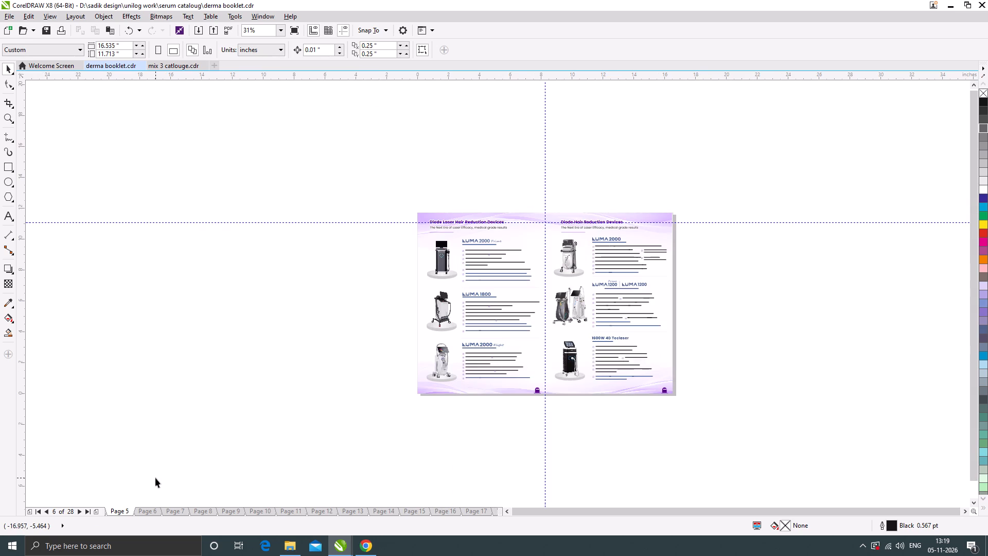
pyautogui.press('pageup')
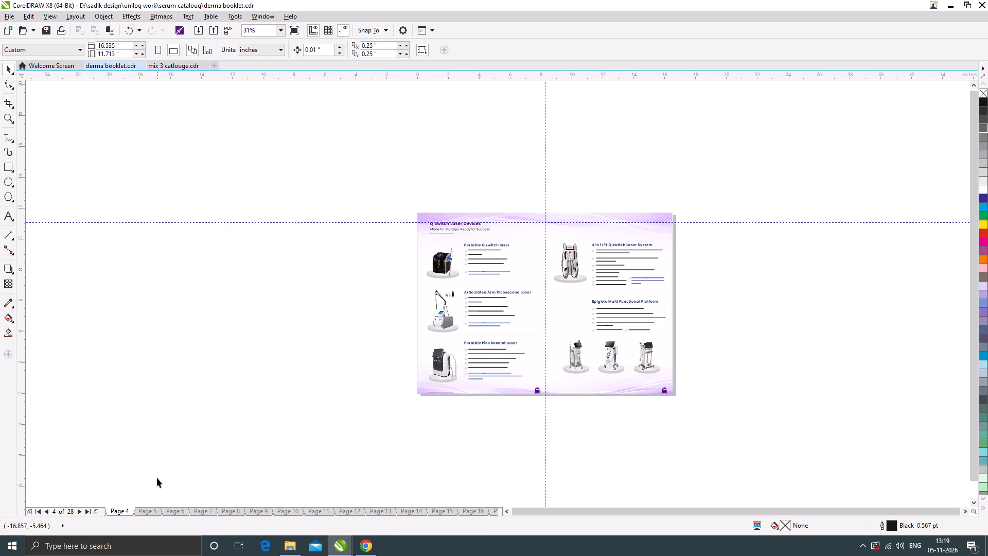
pyautogui.hotkey('ctrl', 'v')
pyautogui.scroll(1, 563, 344)
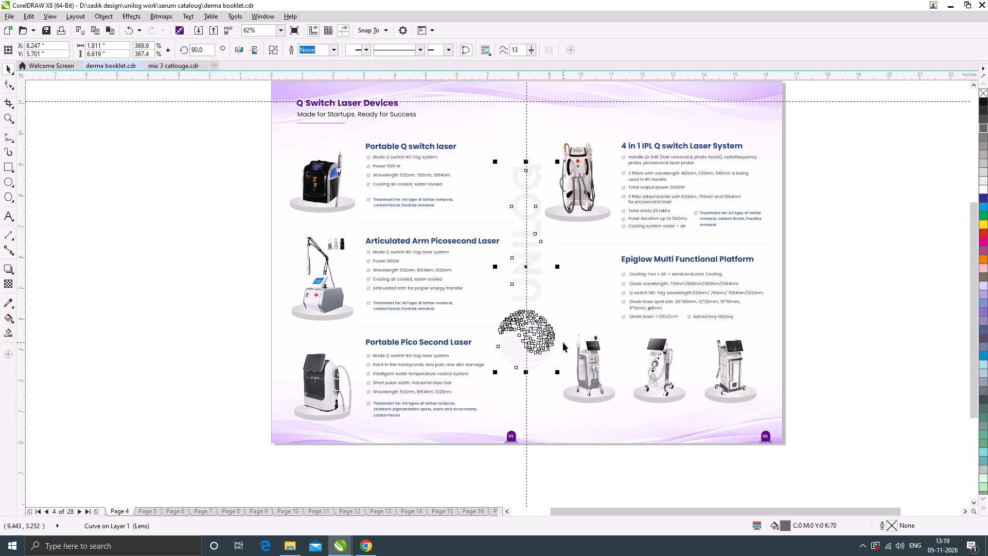
pyautogui.moveTo(209, 50); pyautogui.dragTo(185, 56)
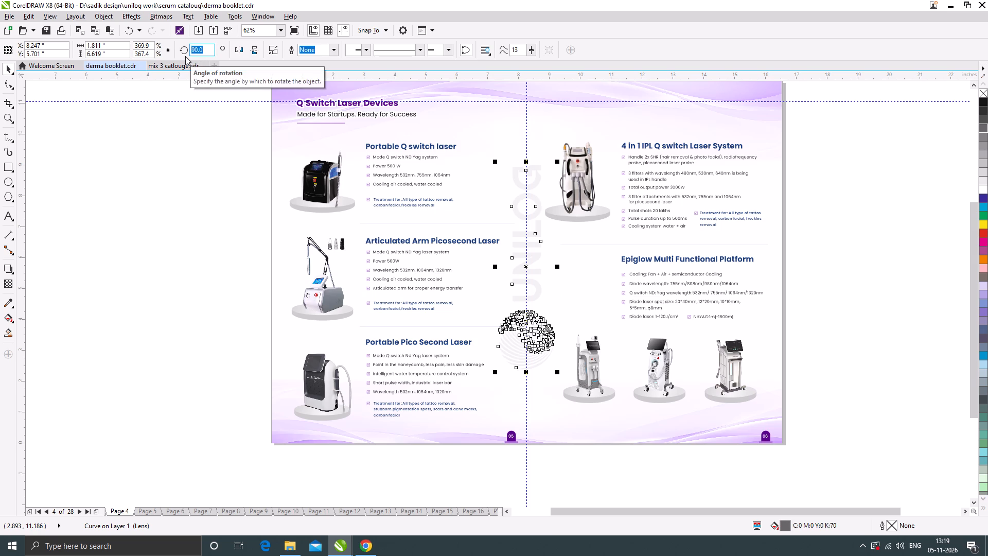
pyautogui.write('00')
pyautogui.press('Return')
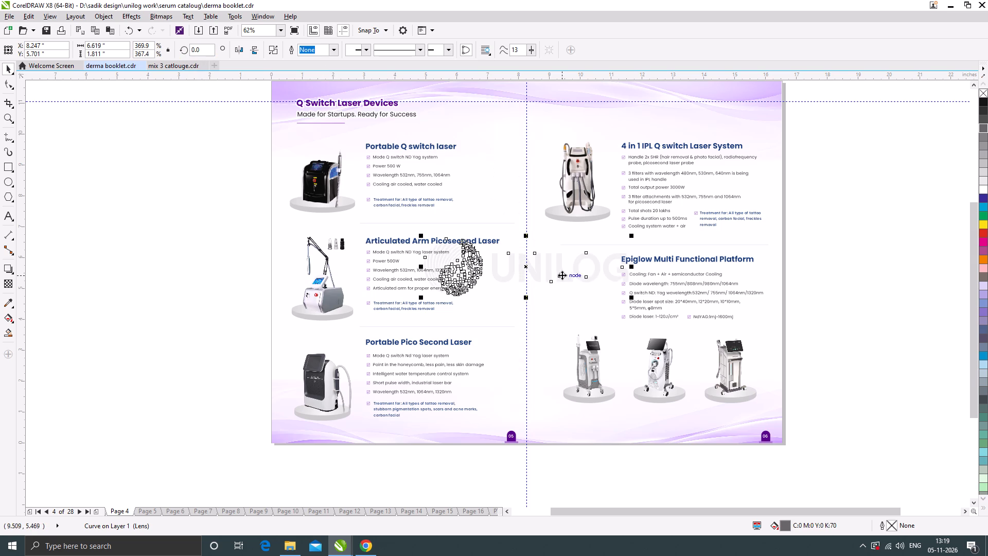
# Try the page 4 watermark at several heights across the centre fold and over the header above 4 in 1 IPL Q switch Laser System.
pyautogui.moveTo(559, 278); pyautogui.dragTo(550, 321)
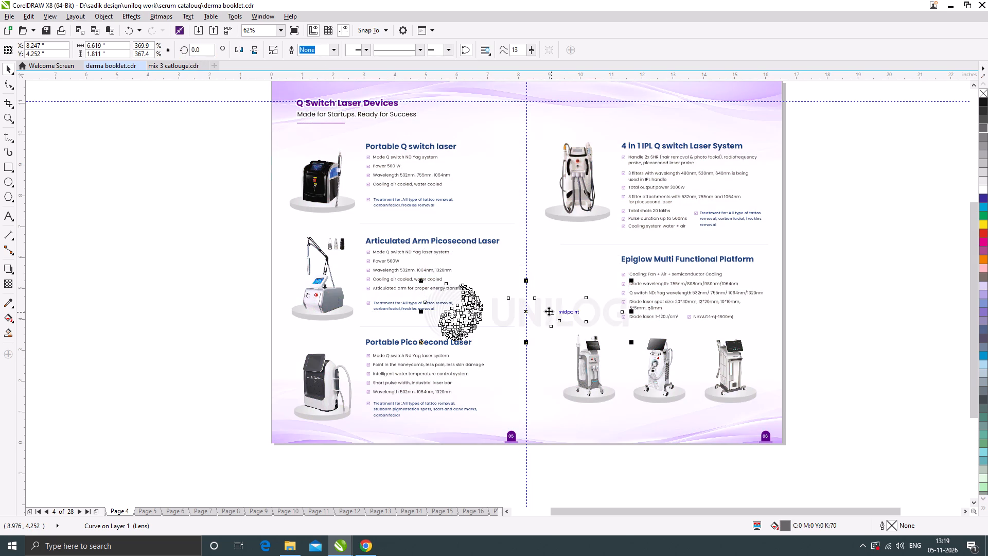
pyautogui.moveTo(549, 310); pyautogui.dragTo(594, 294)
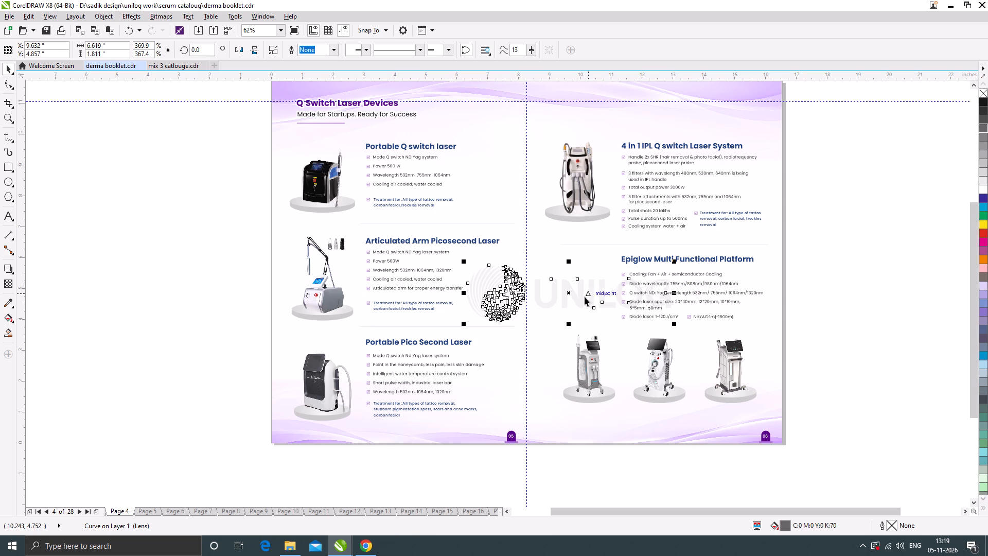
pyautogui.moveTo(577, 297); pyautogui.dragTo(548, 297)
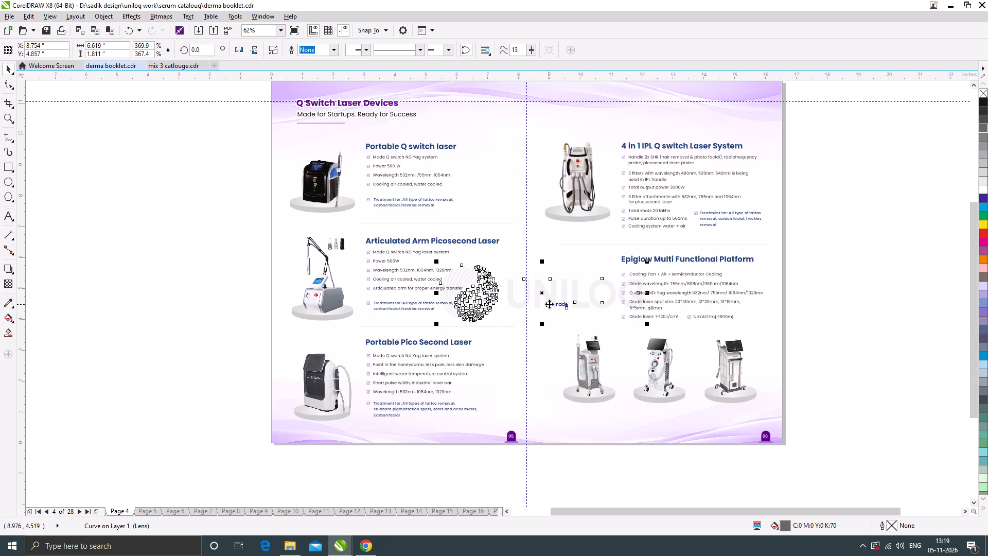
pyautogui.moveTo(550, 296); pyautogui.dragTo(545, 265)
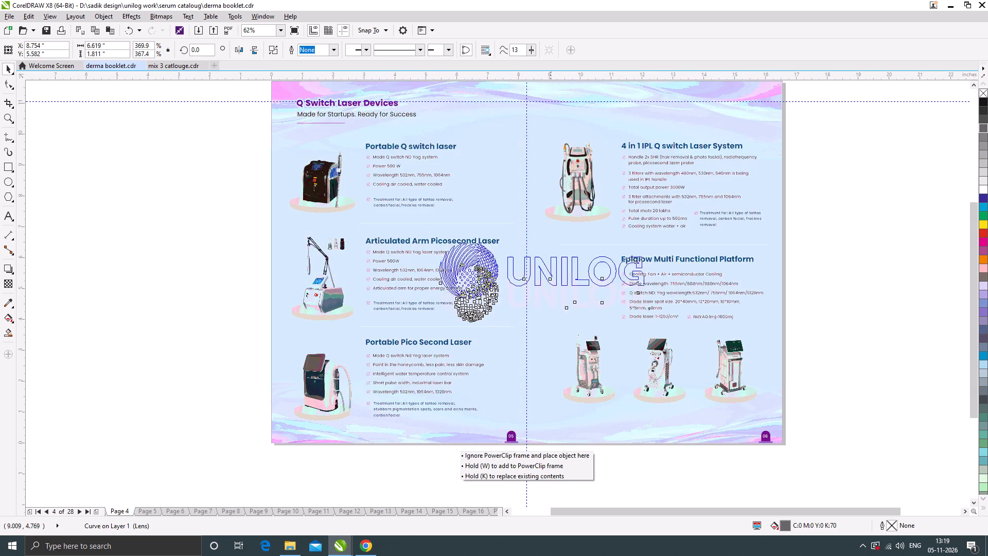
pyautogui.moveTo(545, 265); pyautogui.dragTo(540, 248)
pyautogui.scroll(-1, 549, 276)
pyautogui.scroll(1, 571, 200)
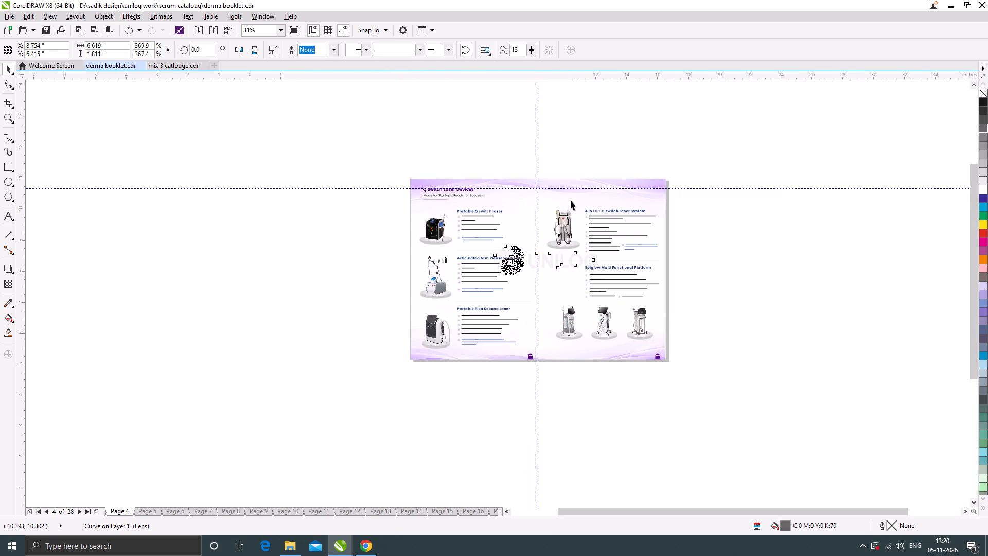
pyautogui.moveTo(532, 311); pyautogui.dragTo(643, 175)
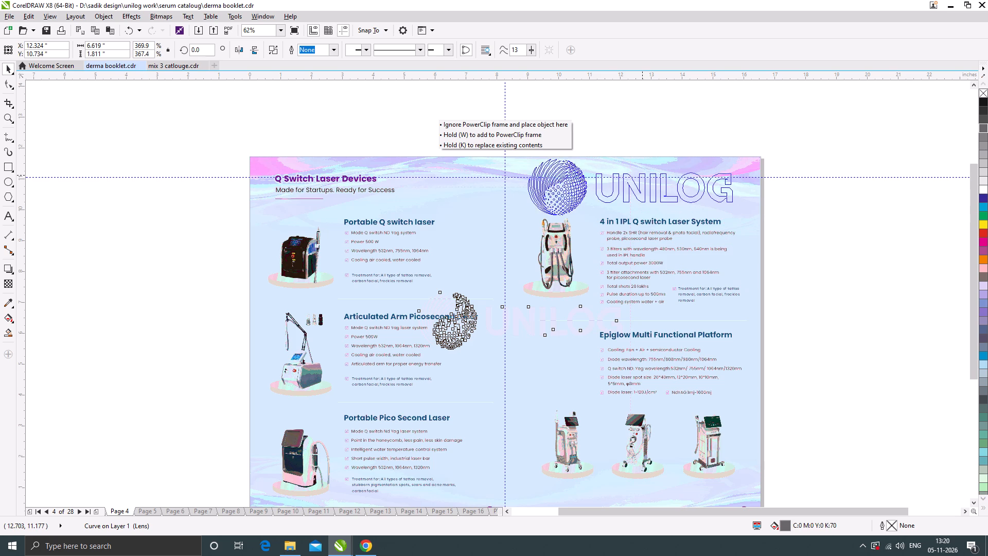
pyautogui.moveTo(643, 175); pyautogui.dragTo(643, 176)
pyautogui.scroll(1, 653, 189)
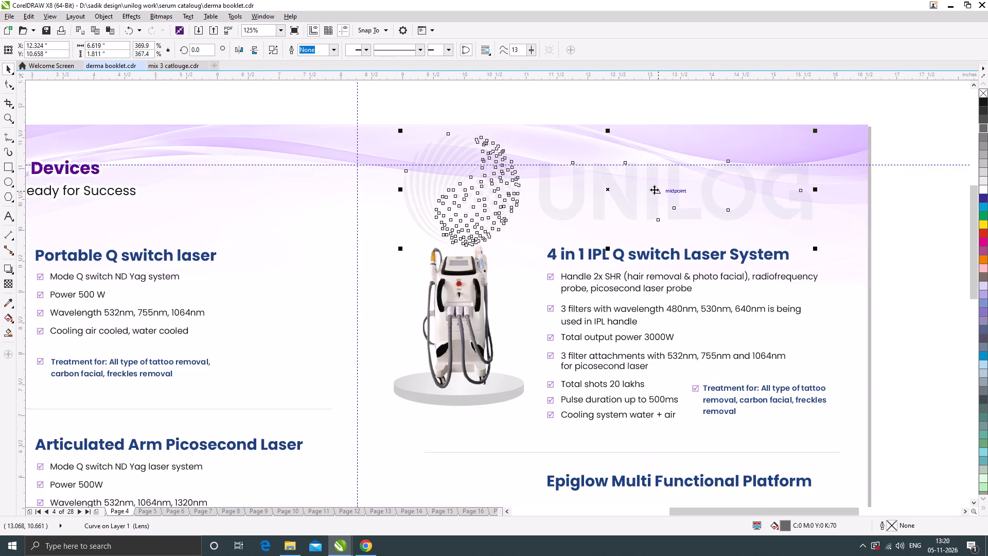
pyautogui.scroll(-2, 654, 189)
# Move the page 4 watermark across the centre fold, beside the Articulated Arm and Epiglow sections, centred at about X 7.87 in, Y 5.18 in.
pyautogui.moveTo(654, 189); pyautogui.dragTo(633, 234)
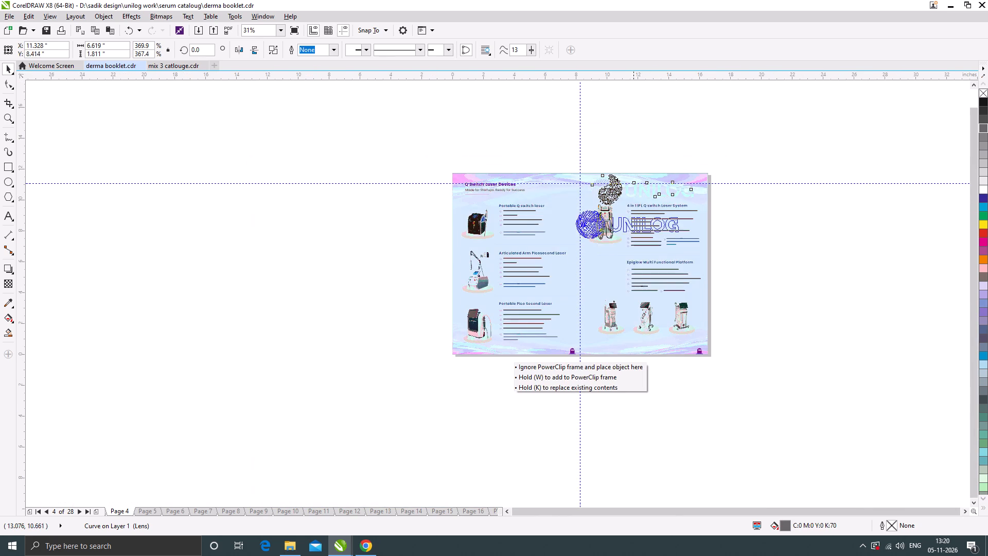
pyautogui.moveTo(633, 234); pyautogui.dragTo(594, 274)
pyautogui.scroll(1, 593, 274)
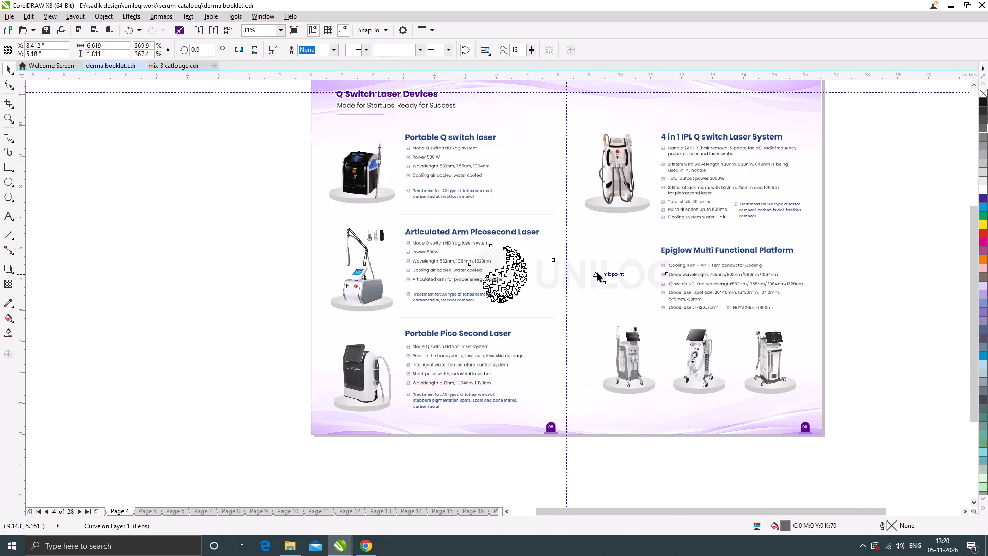
pyautogui.scroll(1, 606, 273)
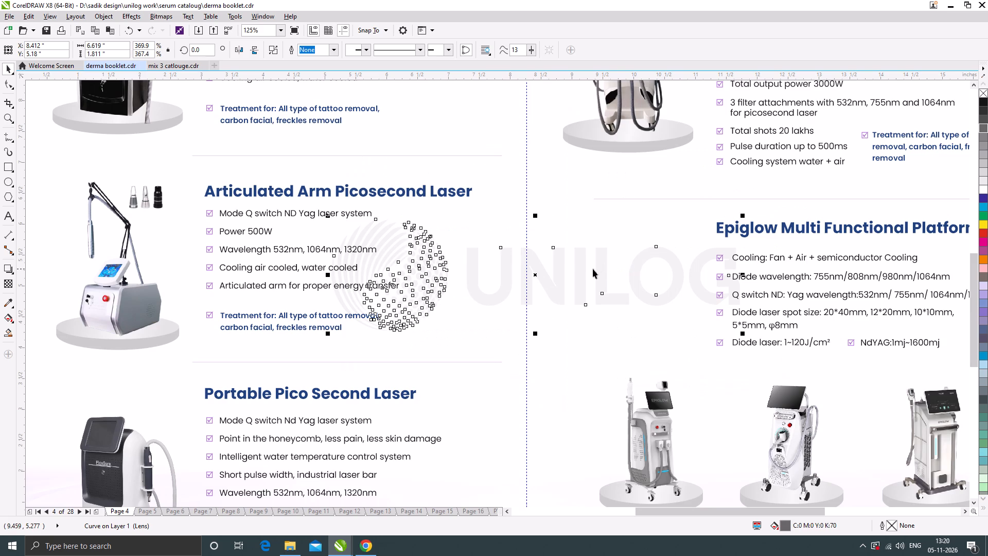
pyautogui.scroll(-1, 552, 265)
pyautogui.scroll(1, 561, 265)
pyautogui.moveTo(568, 263); pyautogui.dragTo(566, 263)
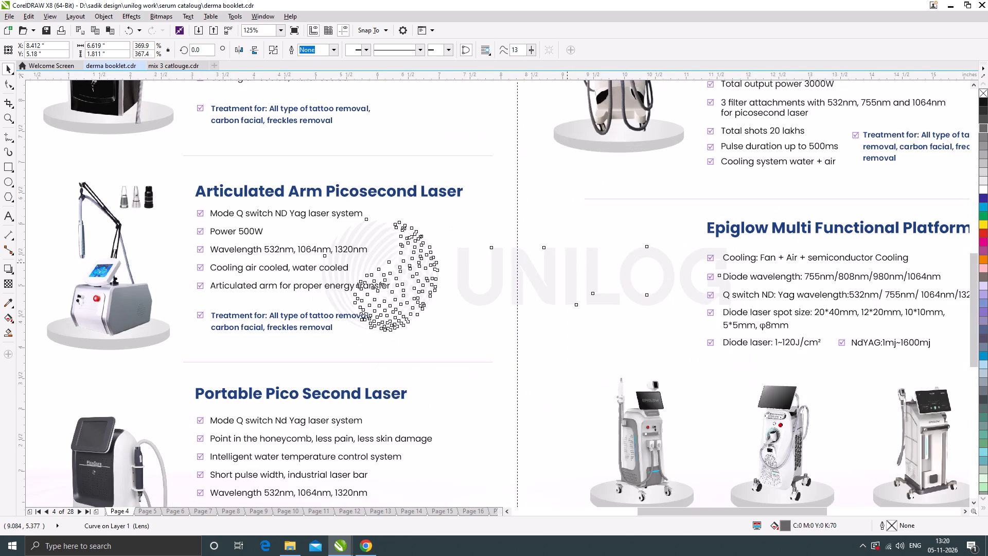
pyautogui.moveTo(566, 263); pyautogui.dragTo(535, 266)
pyautogui.scroll(-1, 552, 268)
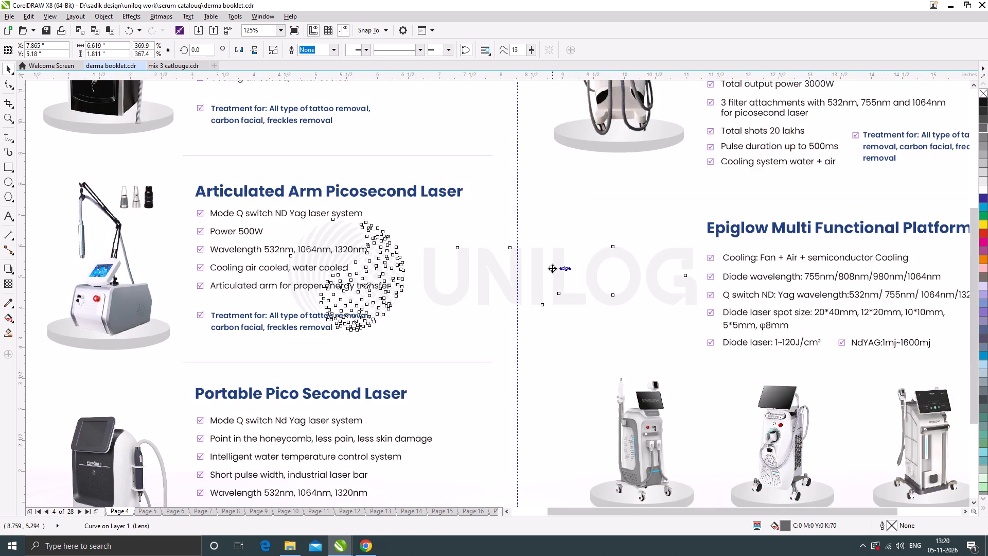
pyautogui.click(848, 320)
# Examine how the page 4 watermark overlaps the Articulated Arm Picosecond Laser and Epiglow Multi Functional Platform text.
pyautogui.scroll(1, 539, 267)
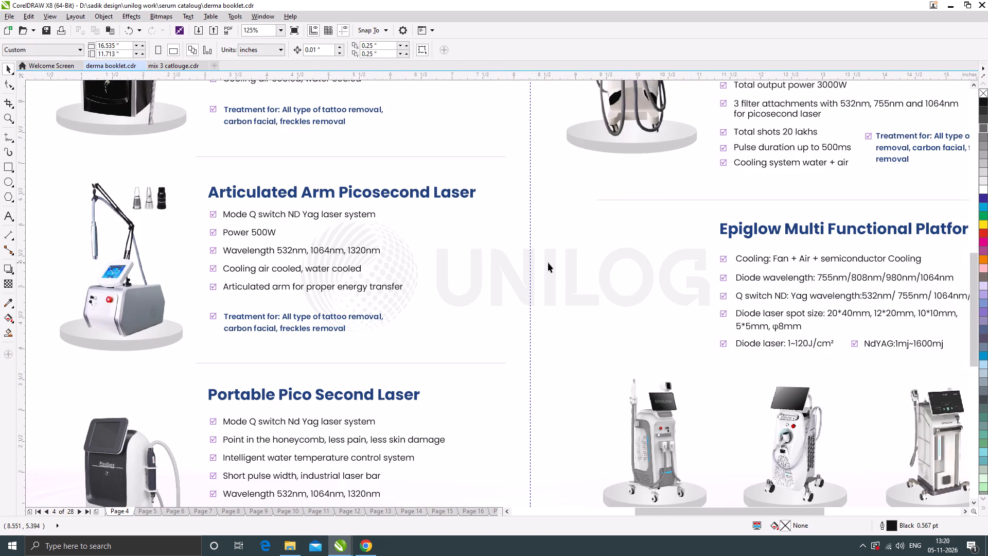
pyautogui.click(549, 262)
pyautogui.scroll(-1, 578, 271)
pyautogui.click(884, 306)
pyautogui.moveTo(855, 311); pyautogui.dragTo(631, 251)
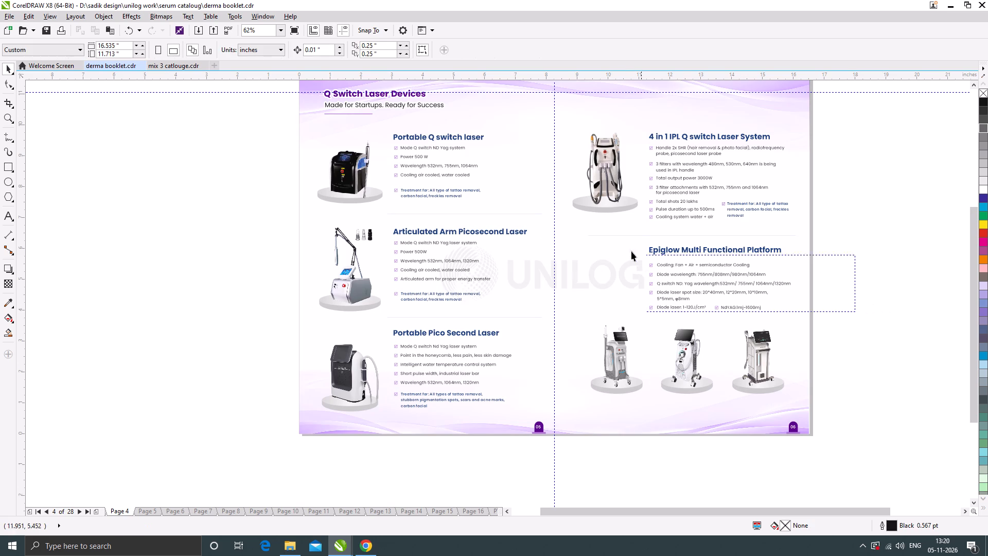
pyautogui.moveTo(631, 251); pyautogui.dragTo(620, 240)
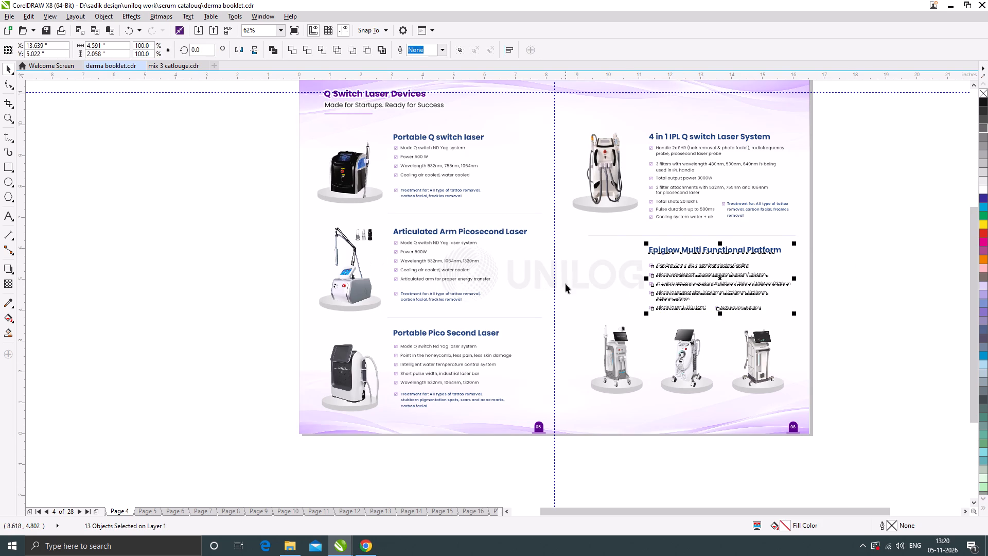
pyautogui.click(575, 267)
pyautogui.scroll(1, 498, 274)
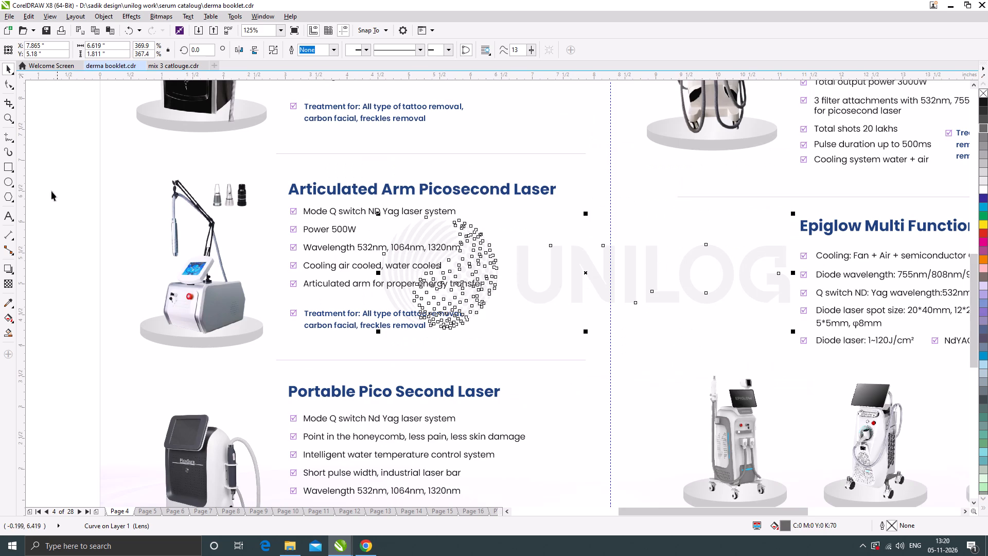
pyautogui.click(69, 184)
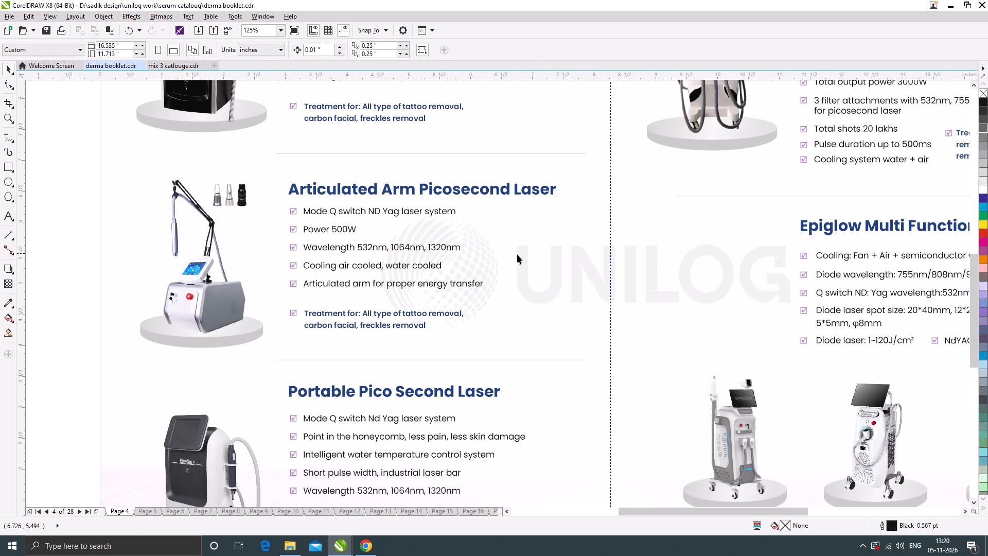
# Nudge the page 4 watermark to about X 7.79 in, Y 5.15 in.
pyautogui.click(583, 258)
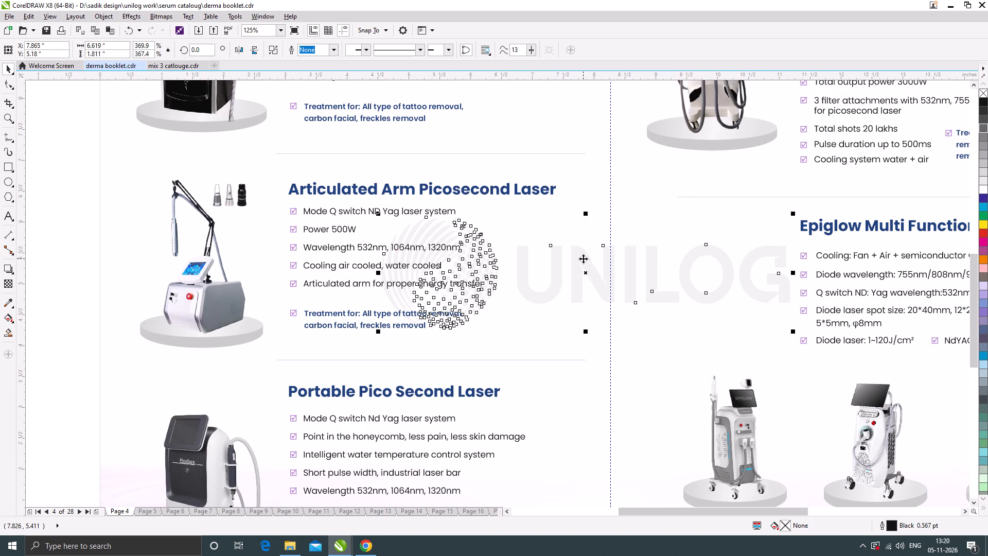
pyautogui.click(711, 252)
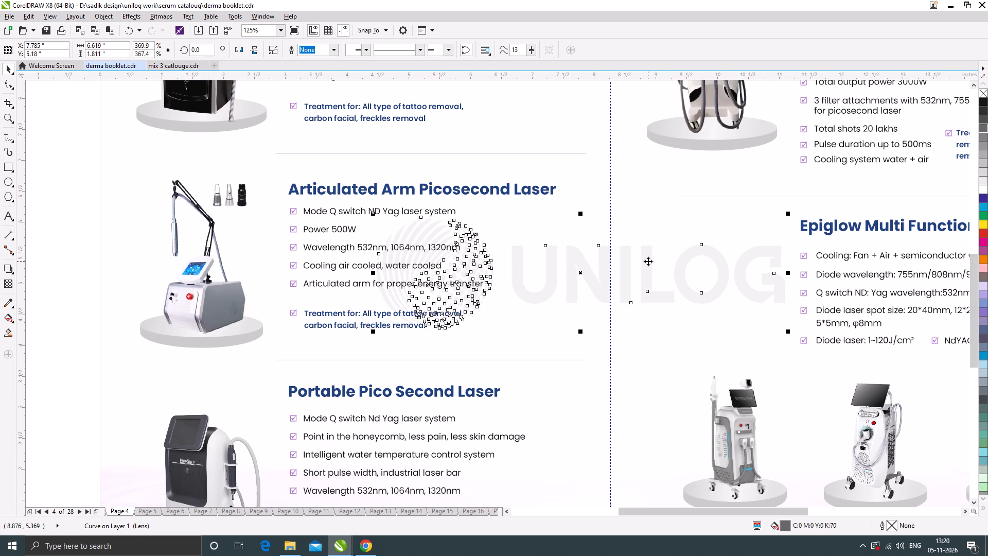
pyautogui.scroll(1, 648, 261)
pyautogui.moveTo(646, 259); pyautogui.dragTo(647, 265)
pyautogui.scroll(-2, 646, 265)
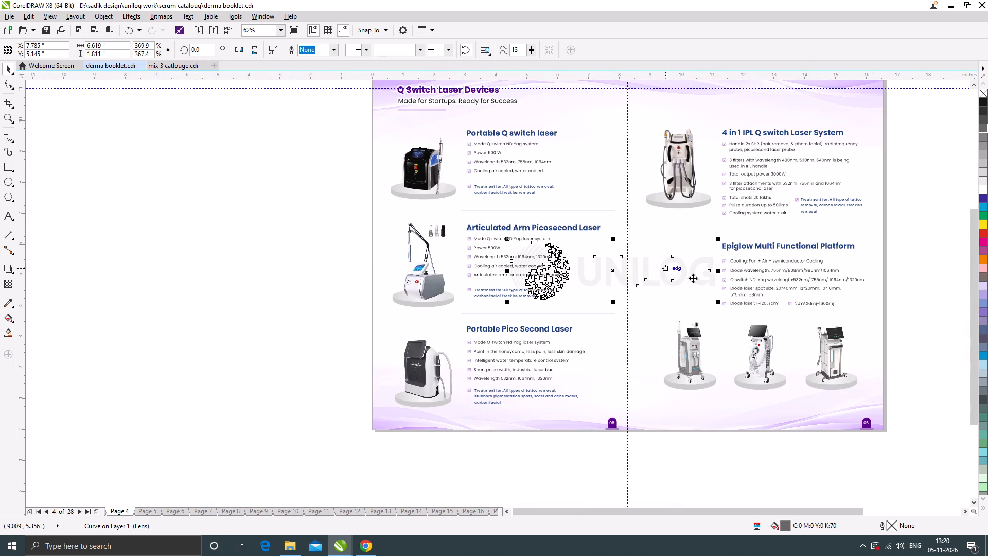
pyautogui.click(700, 450)
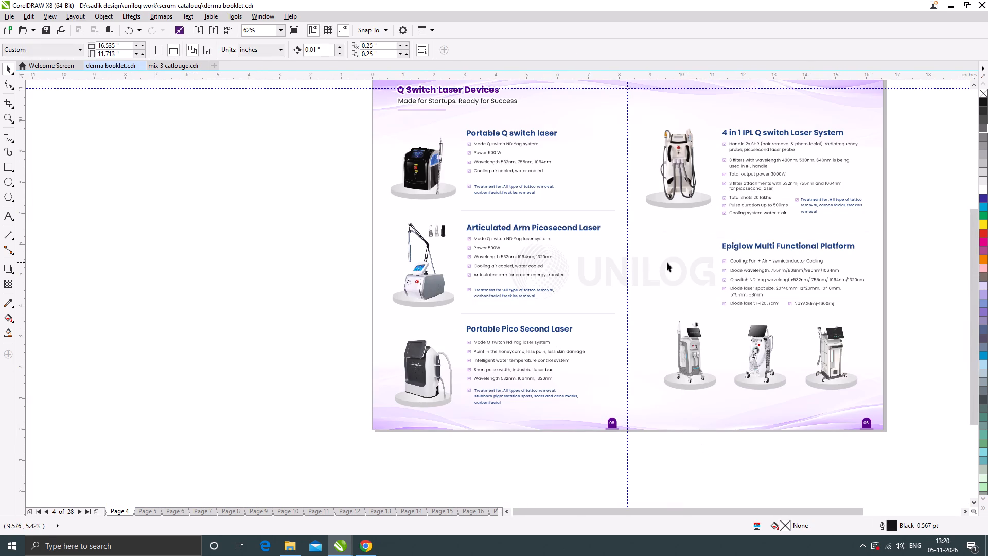
# Fine-tune the page 4 watermark's horizontal position across the centre fold so its lettering ends just before the Epiglow bullet list.
pyautogui.scroll(1, 665, 263)
pyautogui.click(665, 263)
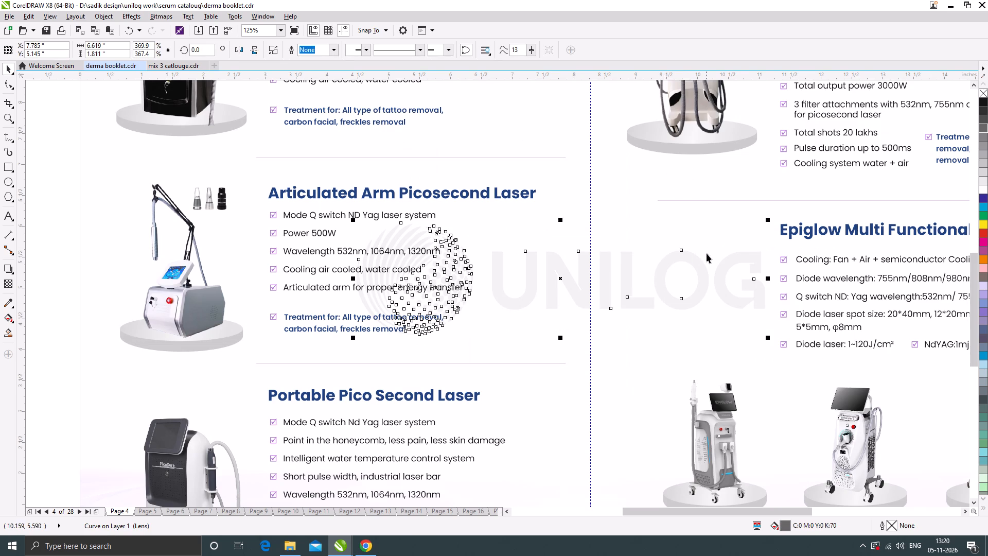
pyautogui.moveTo(697, 260); pyautogui.dragTo(692, 262)
pyautogui.scroll(2, 603, 262)
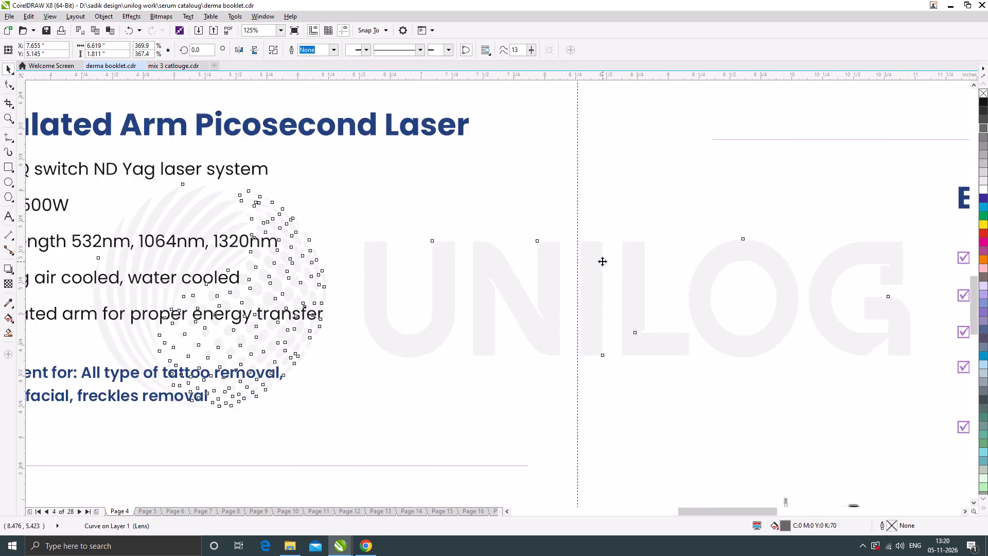
pyautogui.moveTo(596, 256); pyautogui.dragTo(611, 255)
pyautogui.scroll(-4, 611, 255)
pyautogui.click(690, 425)
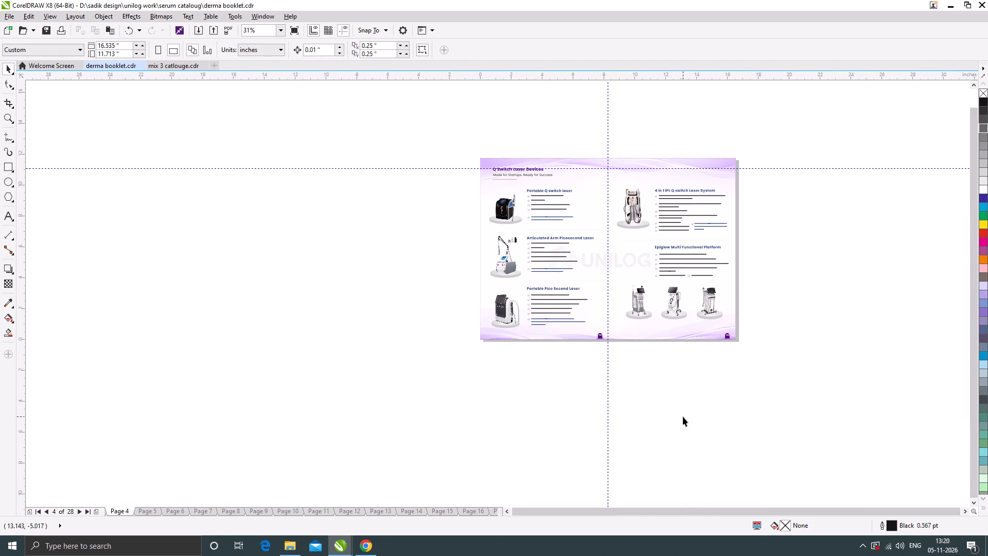
# Save the derma booklet.
pyautogui.hotkey('ctrl', 's')
# Examine the page 4 watermark across the centre fold, close up and against the whole spread.
pyautogui.click(688, 395)
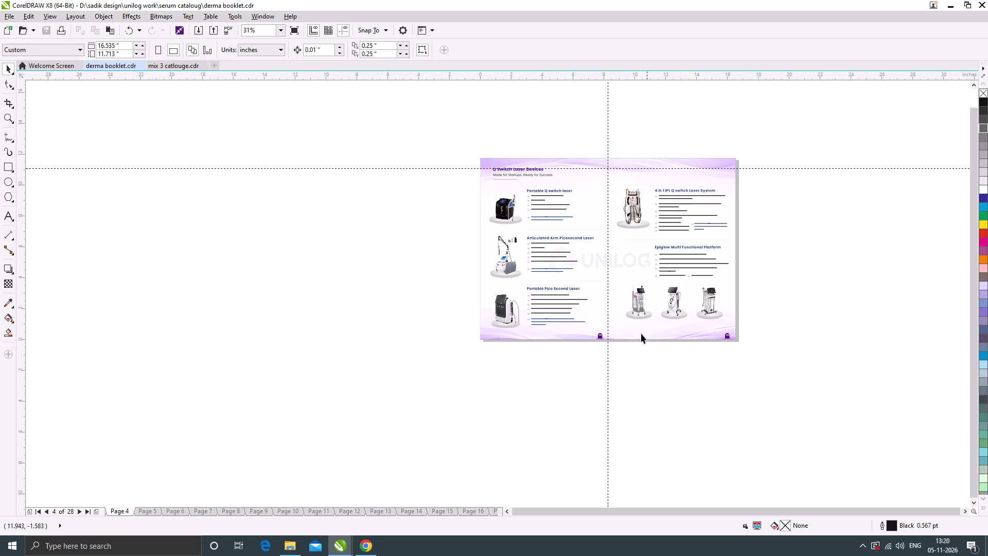
pyautogui.scroll(1, 613, 267)
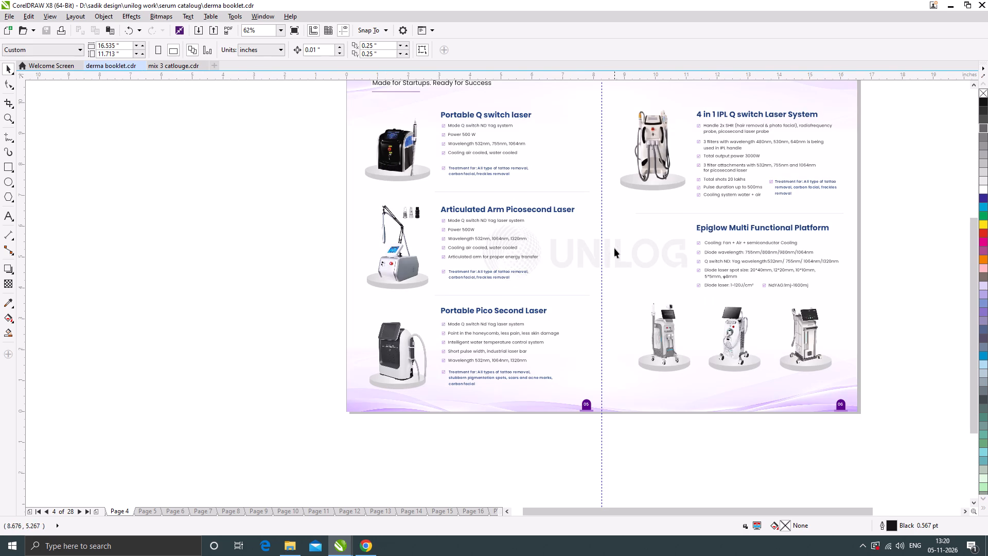
pyautogui.click(620, 245)
pyautogui.scroll(1, 609, 257)
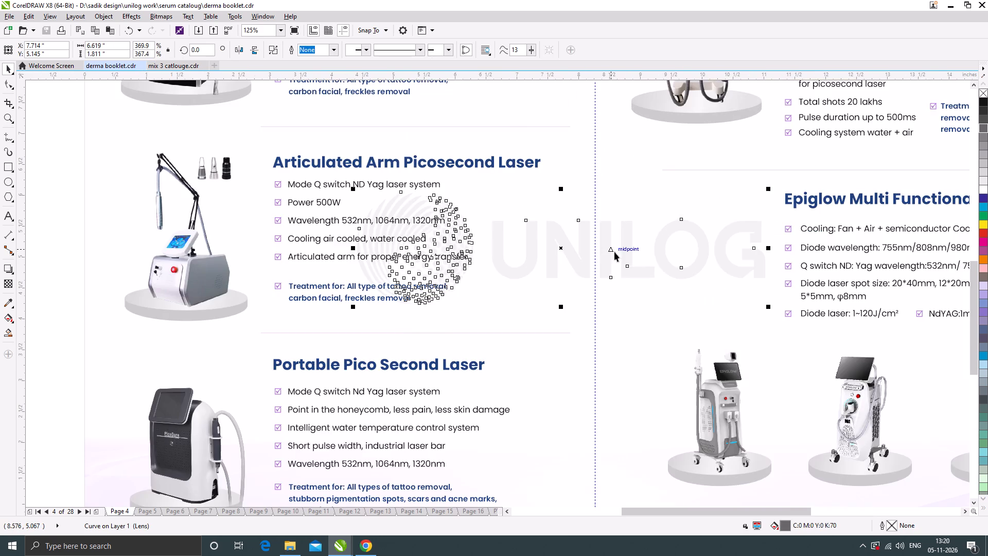
pyautogui.scroll(-2, 614, 252)
pyautogui.click(723, 415)
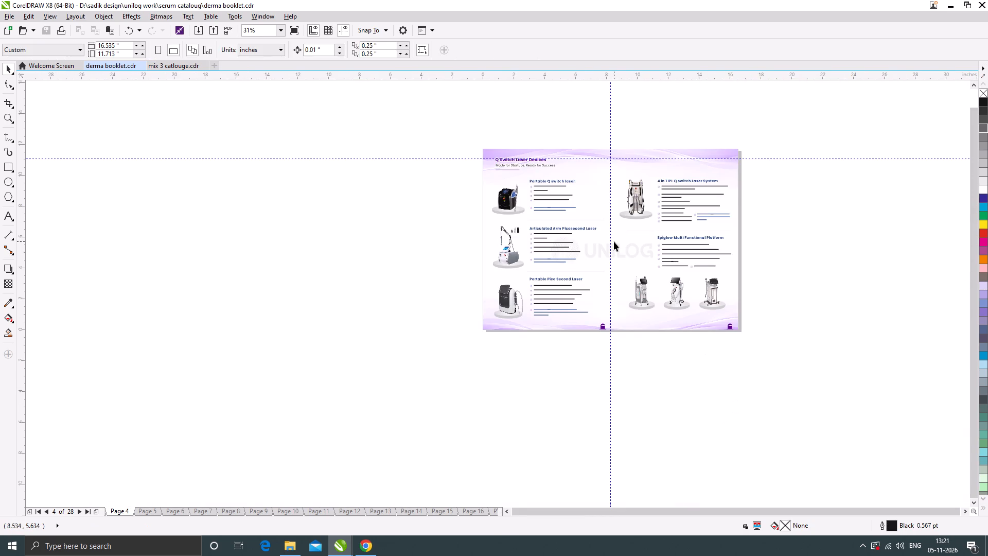
pyautogui.scroll(1, 611, 246)
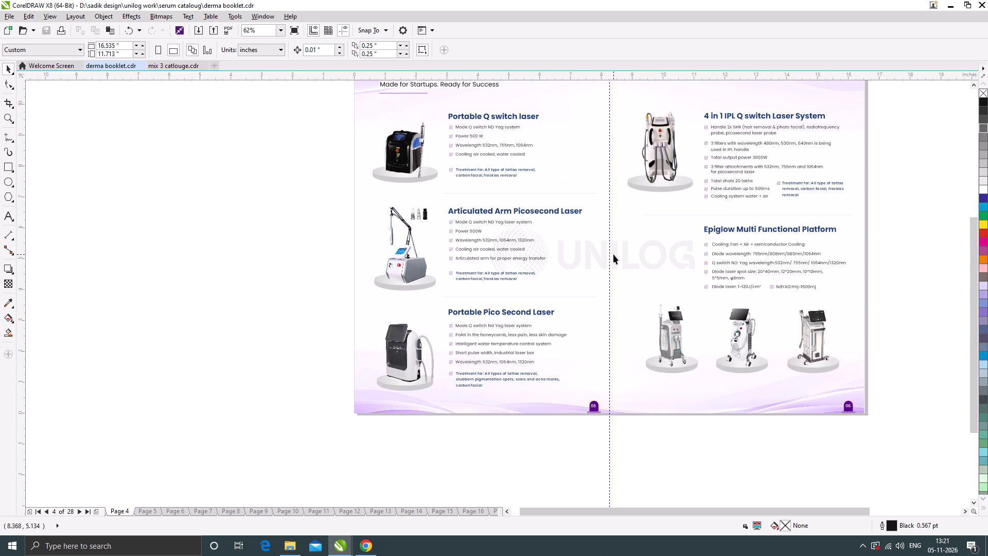
pyautogui.click(697, 458)
pyautogui.scroll(-1, 633, 271)
pyautogui.click(676, 398)
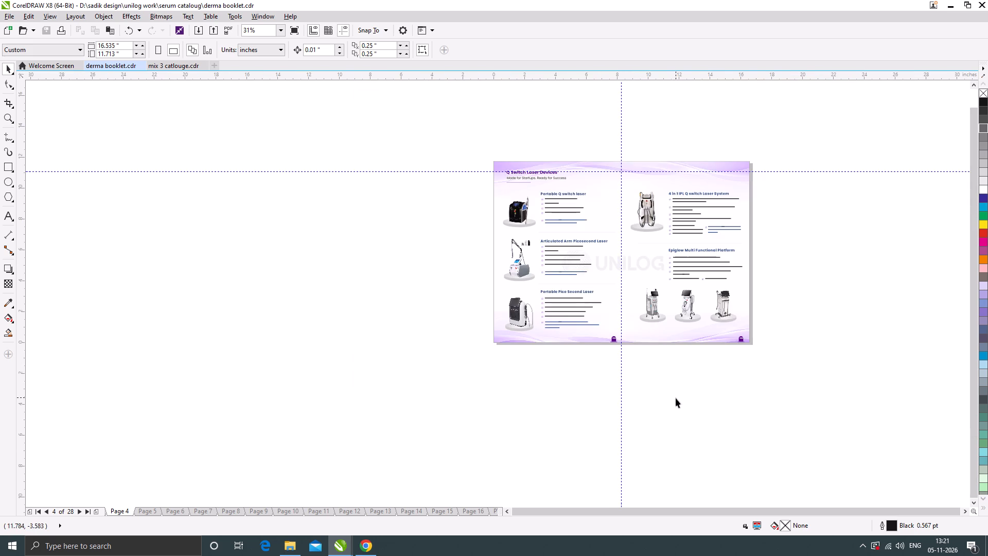
pyautogui.scroll(1, 619, 261)
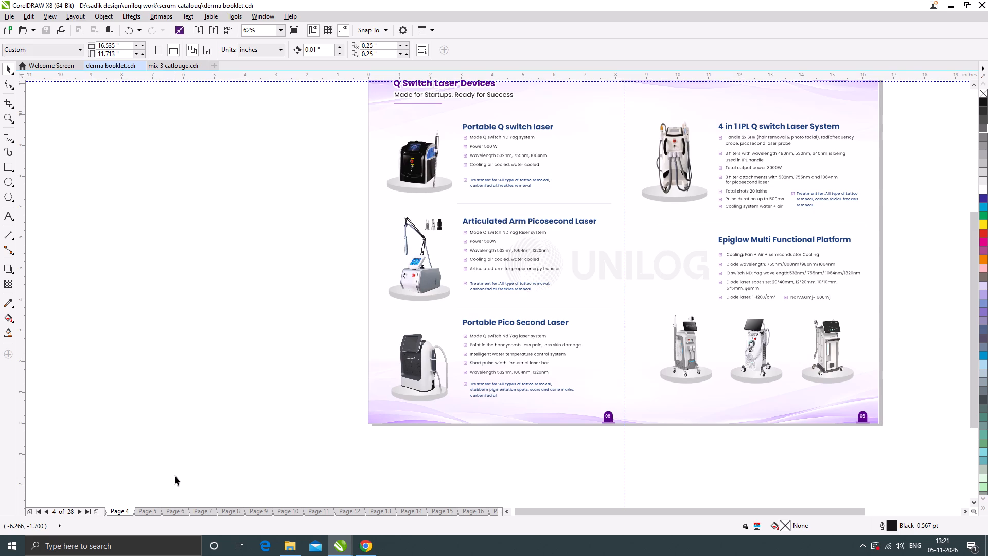
pyautogui.click(262, 329)
# Copy the page 4 watermark onto page 3, placing it in the blank area below LUMASPOT at about X 12.46 in, Y 2.51 in.
pyautogui.click(670, 274)
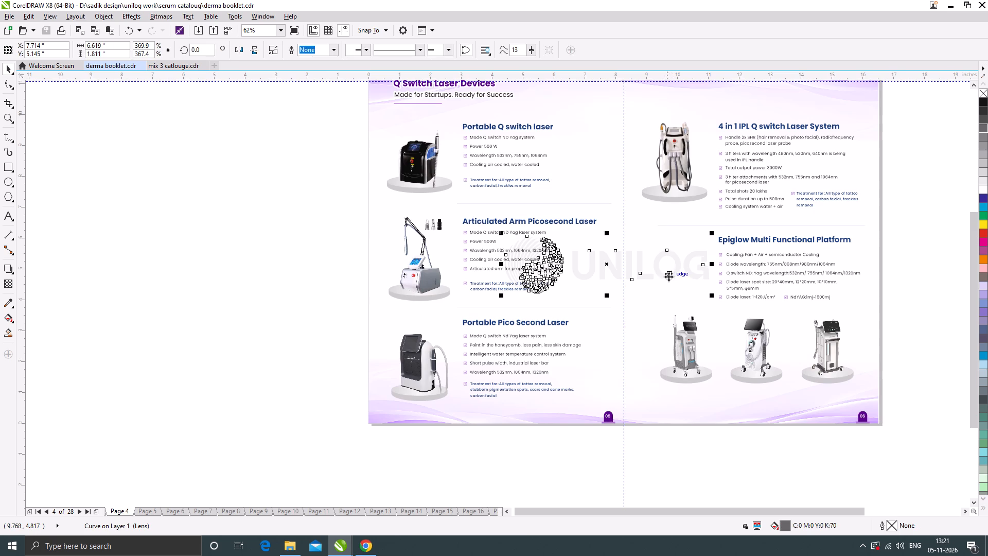
pyautogui.hotkey('ctrl', 'c')
pyautogui.press('pageup')
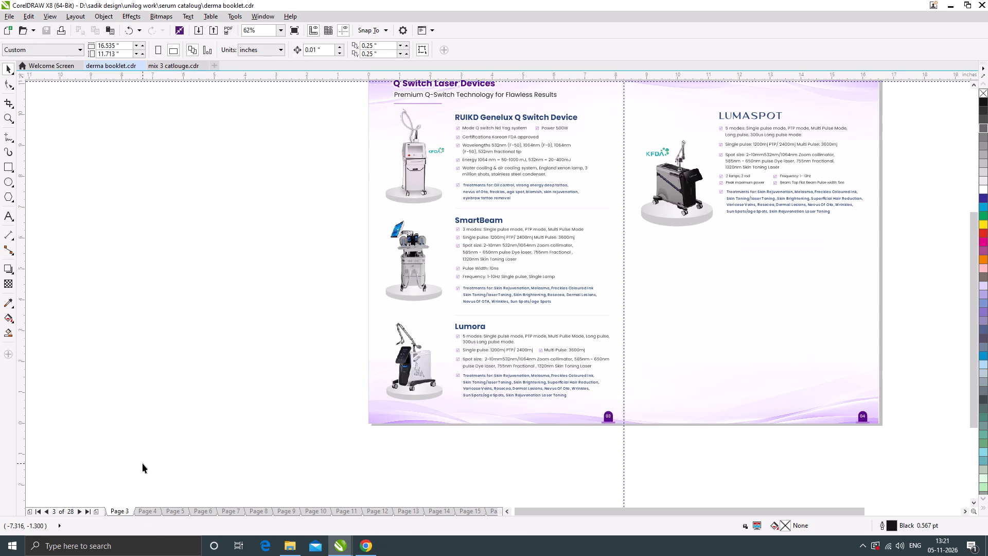
pyautogui.hotkey('ctrl', 'v')
pyautogui.moveTo(685, 265); pyautogui.dragTo(810, 345)
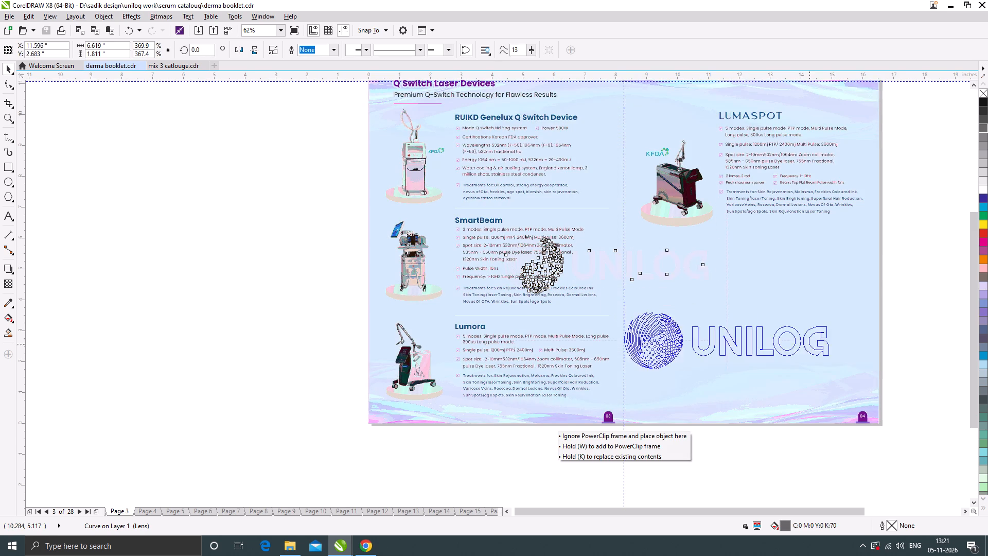
pyautogui.moveTo(810, 345); pyautogui.dragTo(828, 346)
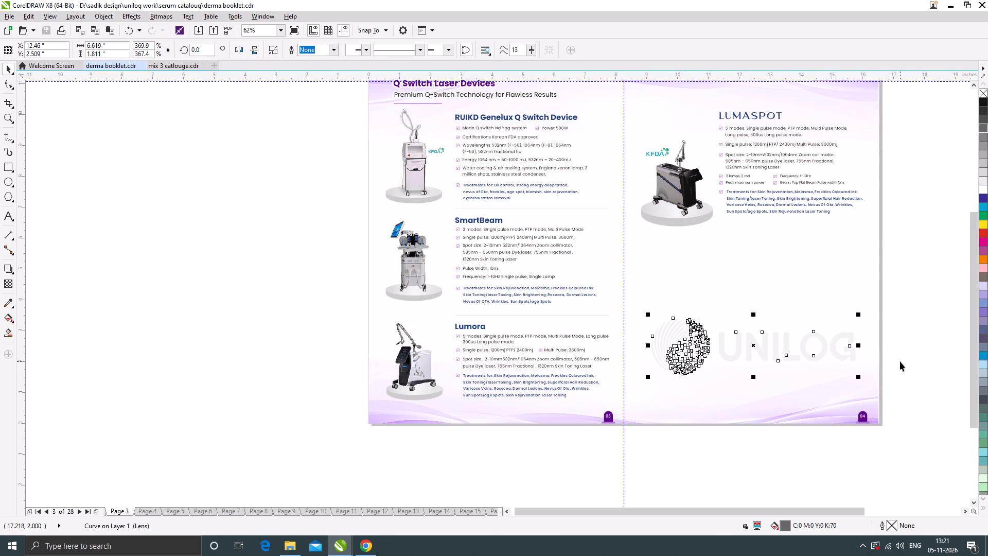
pyautogui.click(902, 362)
# Paste a copy of the UNILOG watermark onto page 2, the Medifacial Devices spread.
pyautogui.scroll(-1, 603, 345)
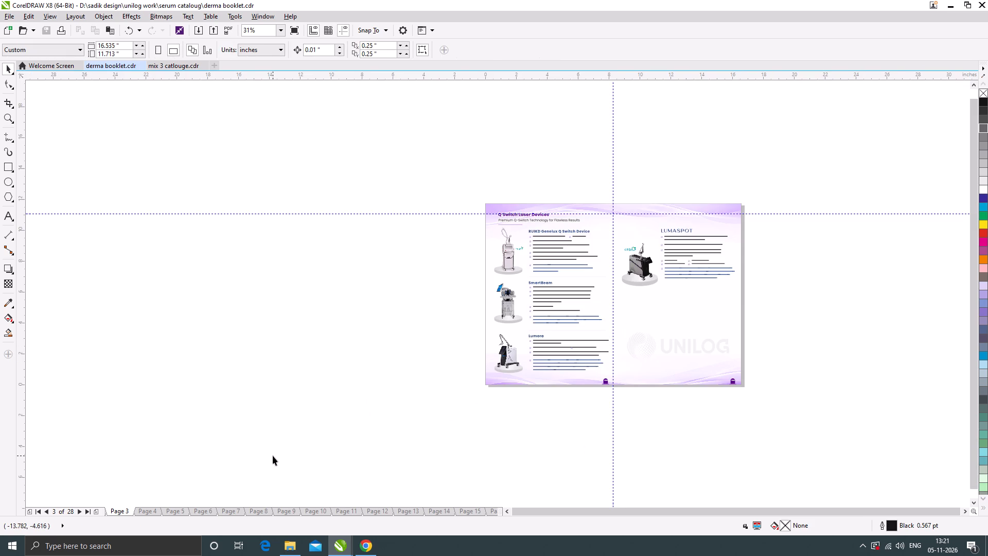
pyautogui.press('pageup')
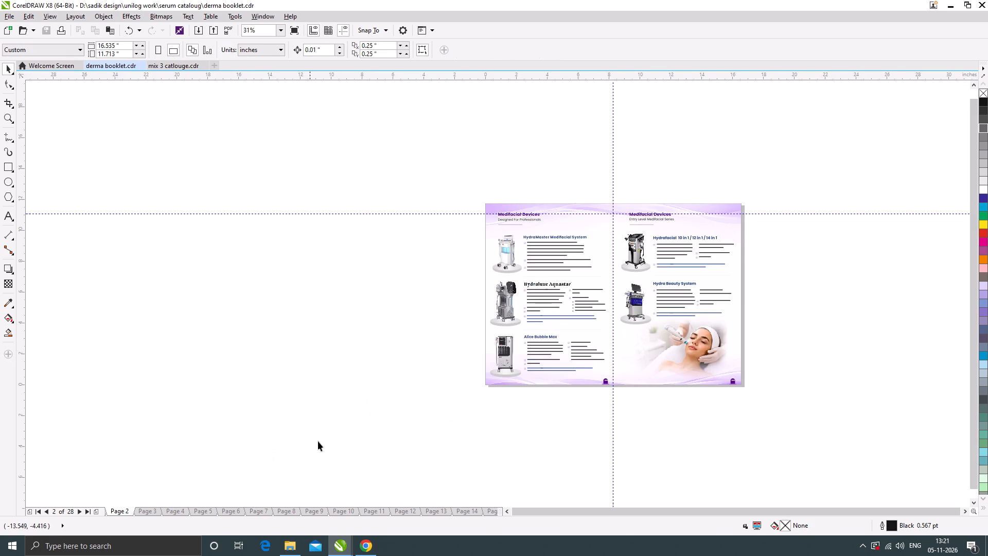
pyautogui.hotkey('ctrl', 'v')
pyautogui.scroll(1, 627, 296)
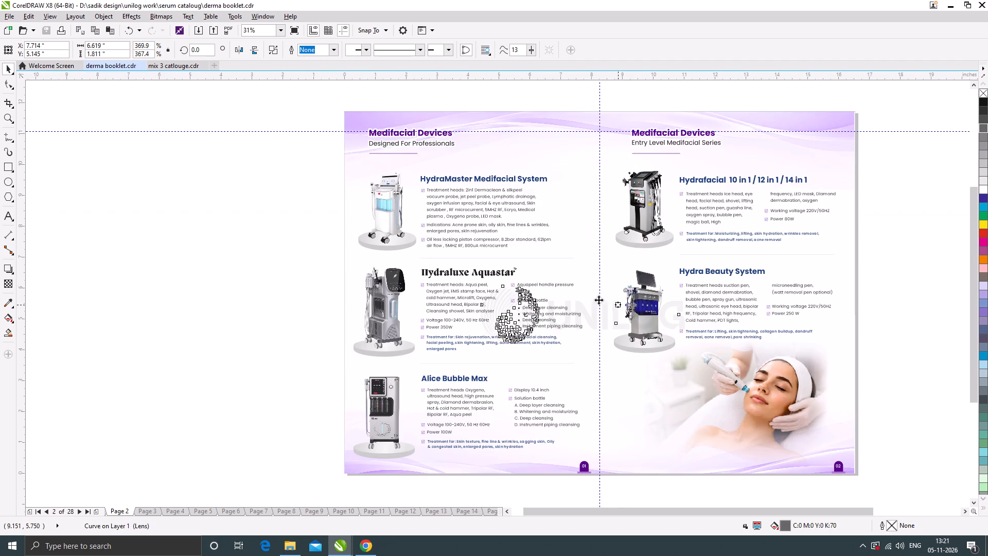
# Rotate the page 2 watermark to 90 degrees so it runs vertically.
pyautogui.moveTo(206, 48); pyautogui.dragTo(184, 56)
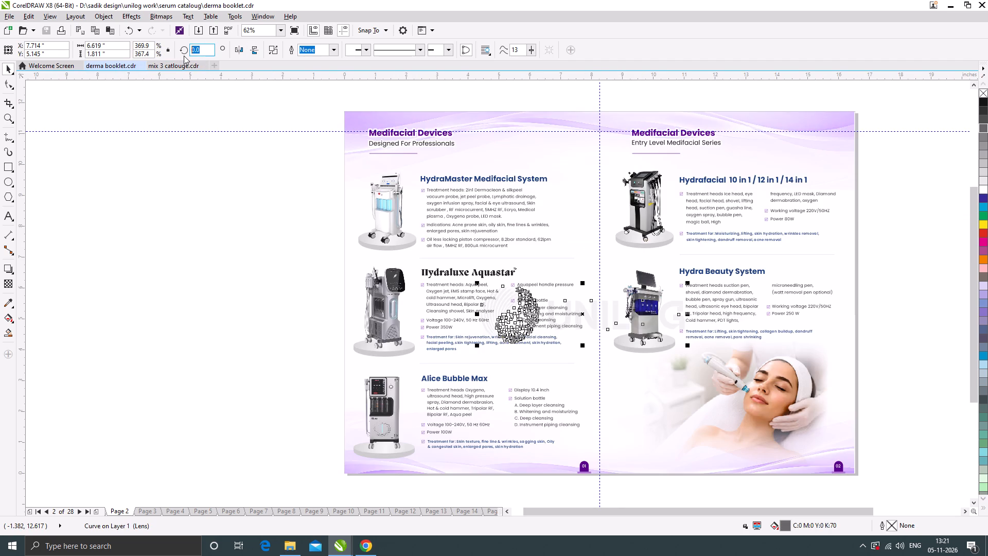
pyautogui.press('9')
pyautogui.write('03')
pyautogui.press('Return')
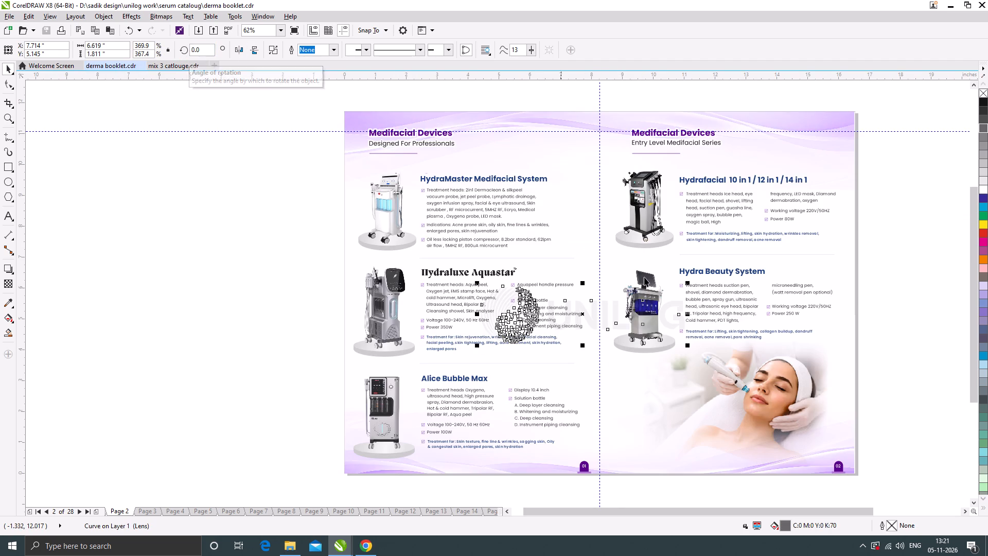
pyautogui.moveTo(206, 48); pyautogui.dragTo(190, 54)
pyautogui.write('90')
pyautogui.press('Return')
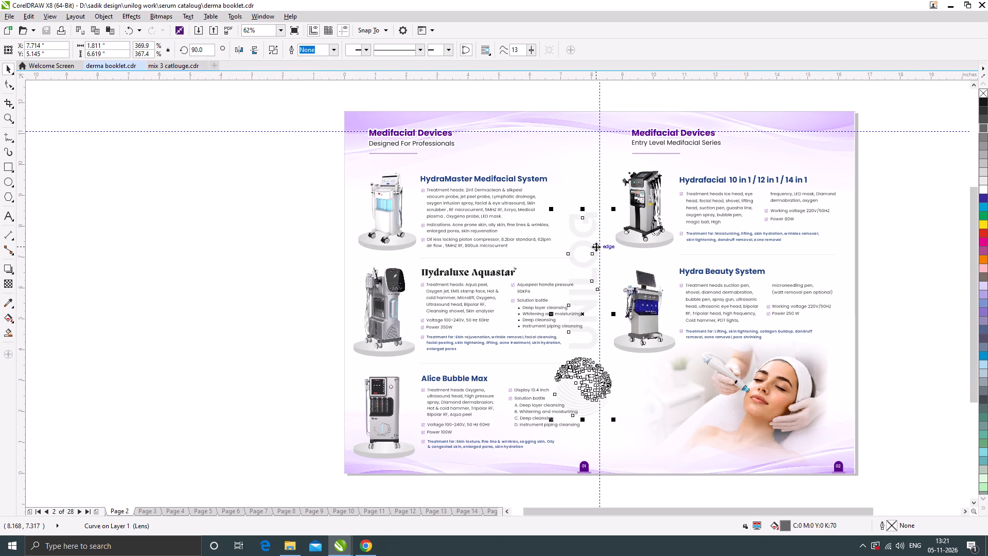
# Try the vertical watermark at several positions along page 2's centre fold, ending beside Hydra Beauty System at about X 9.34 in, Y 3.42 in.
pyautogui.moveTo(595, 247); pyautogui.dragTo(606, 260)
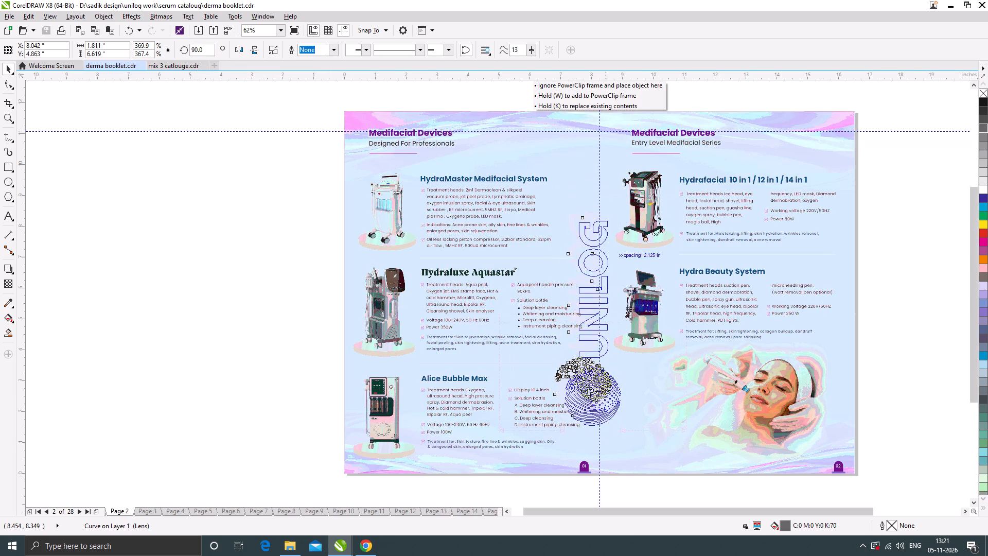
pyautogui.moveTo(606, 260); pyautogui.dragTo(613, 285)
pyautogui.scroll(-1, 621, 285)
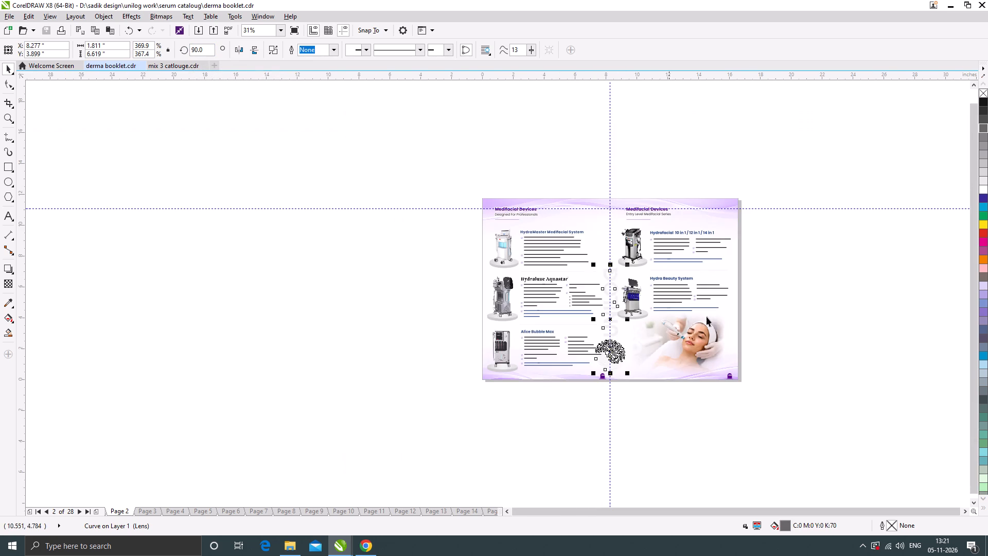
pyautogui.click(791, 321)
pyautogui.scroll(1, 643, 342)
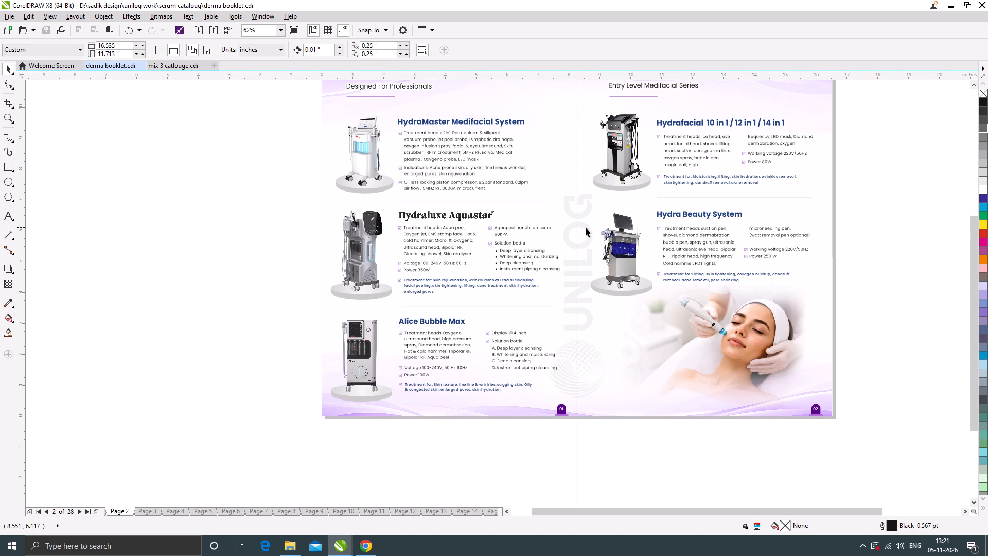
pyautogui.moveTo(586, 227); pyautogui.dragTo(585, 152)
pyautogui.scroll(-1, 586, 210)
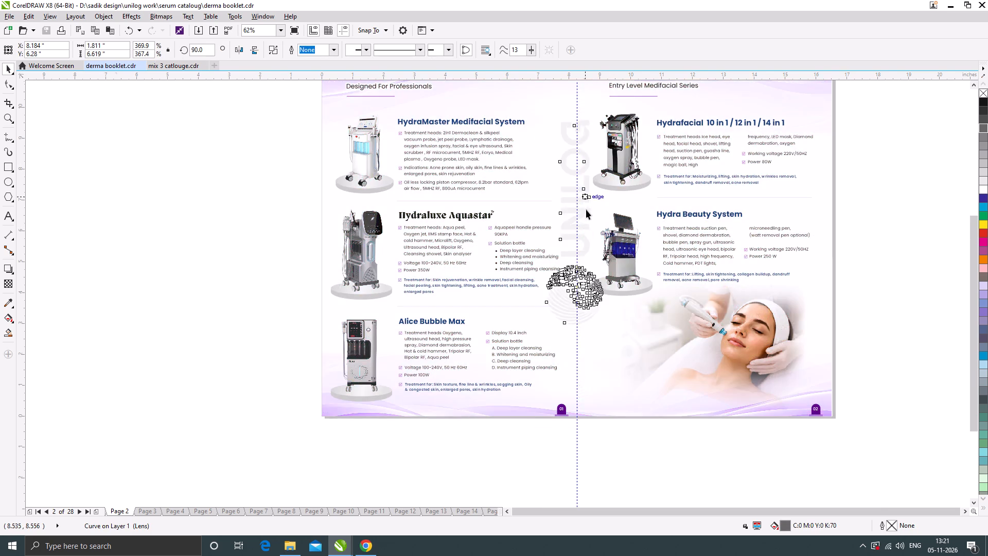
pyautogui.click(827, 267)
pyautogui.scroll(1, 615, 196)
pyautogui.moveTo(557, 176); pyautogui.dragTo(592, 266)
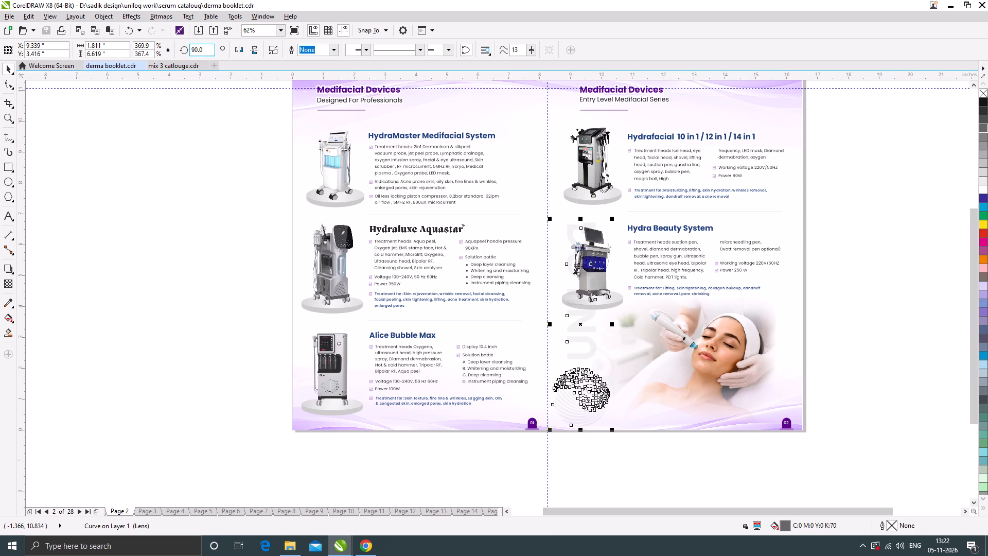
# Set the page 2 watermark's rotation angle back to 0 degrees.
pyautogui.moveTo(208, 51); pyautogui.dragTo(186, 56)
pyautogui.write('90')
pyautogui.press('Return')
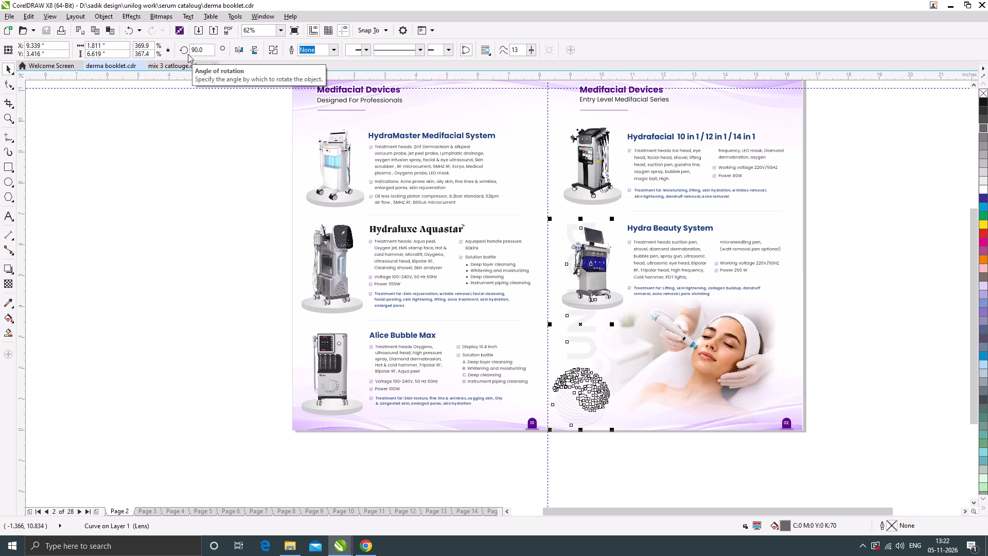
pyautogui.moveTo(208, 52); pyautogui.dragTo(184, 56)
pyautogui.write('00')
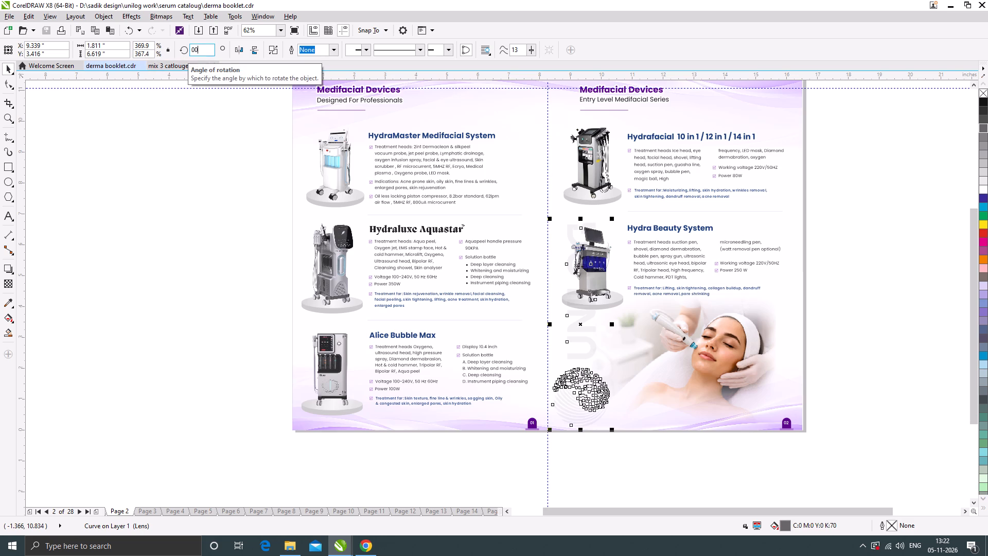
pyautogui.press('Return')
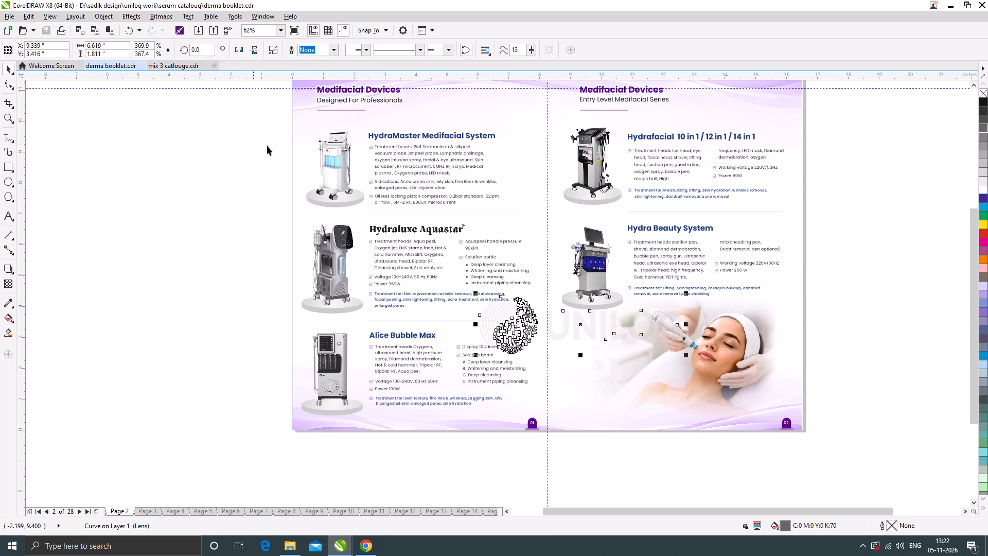
# Move the page 2 watermark to the foot of the Entry Level Medifacial Series side, across the facial photo, at about X 12.03 in, Y 1.09 in.
pyautogui.moveTo(589, 327); pyautogui.dragTo(663, 399)
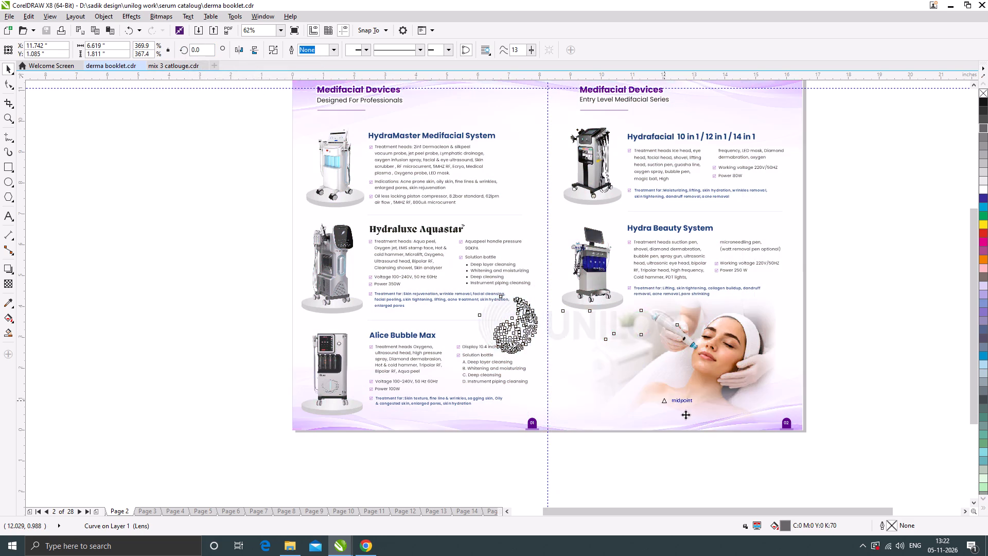
pyautogui.click(858, 427)
pyautogui.scroll(1, 657, 406)
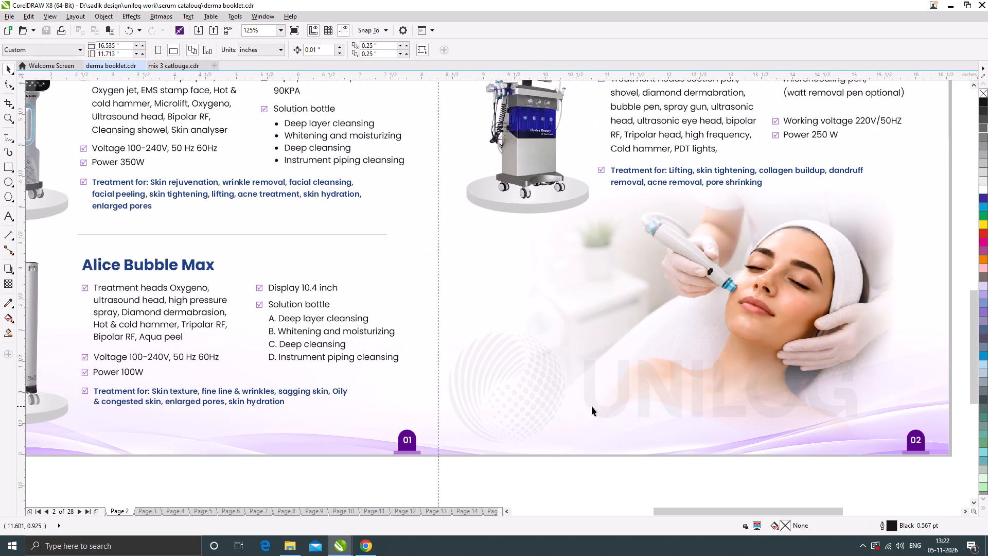
pyautogui.moveTo(525, 397); pyautogui.dragTo(505, 394)
pyautogui.hotkey('ctrl', 'z')
pyautogui.moveTo(497, 374); pyautogui.dragTo(515, 375)
pyautogui.scroll(-1, 612, 385)
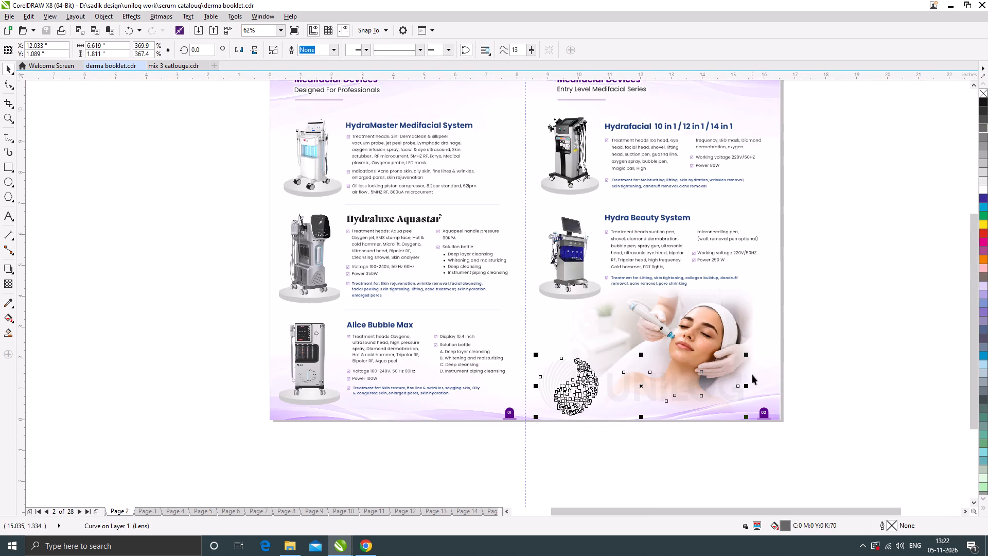
# Adjust the page 2 watermark's uniform transparency to 91.
pyautogui.click(6, 283)
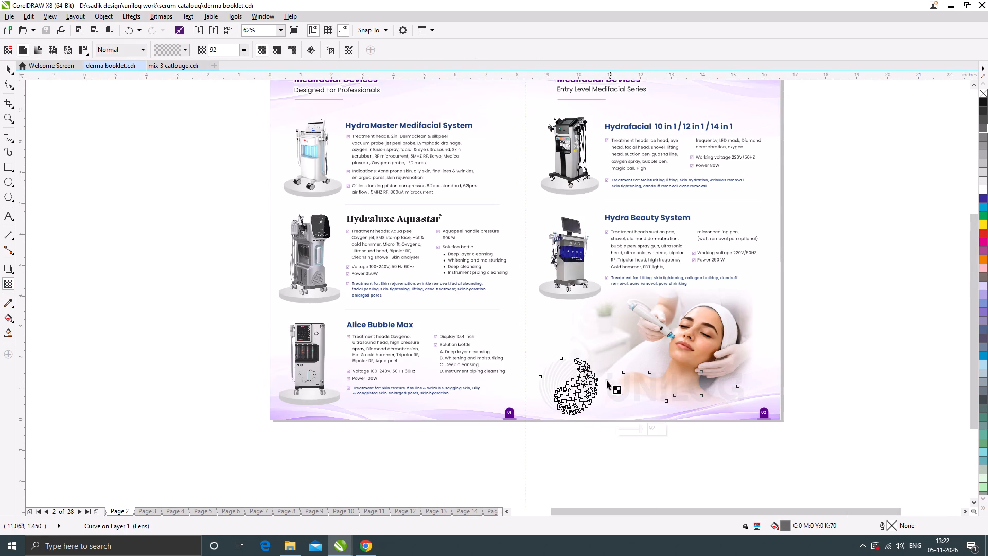
pyautogui.click(636, 429)
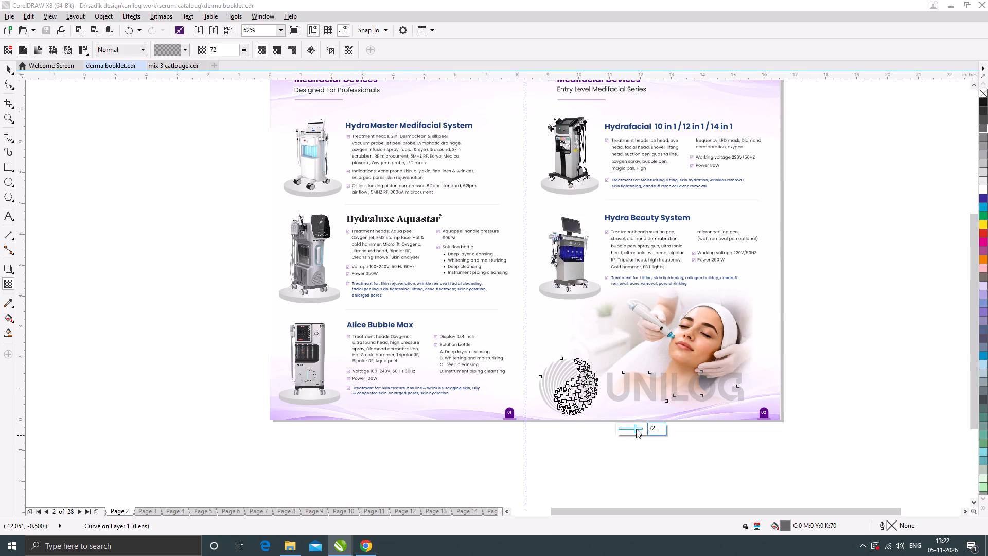
pyautogui.click(641, 429)
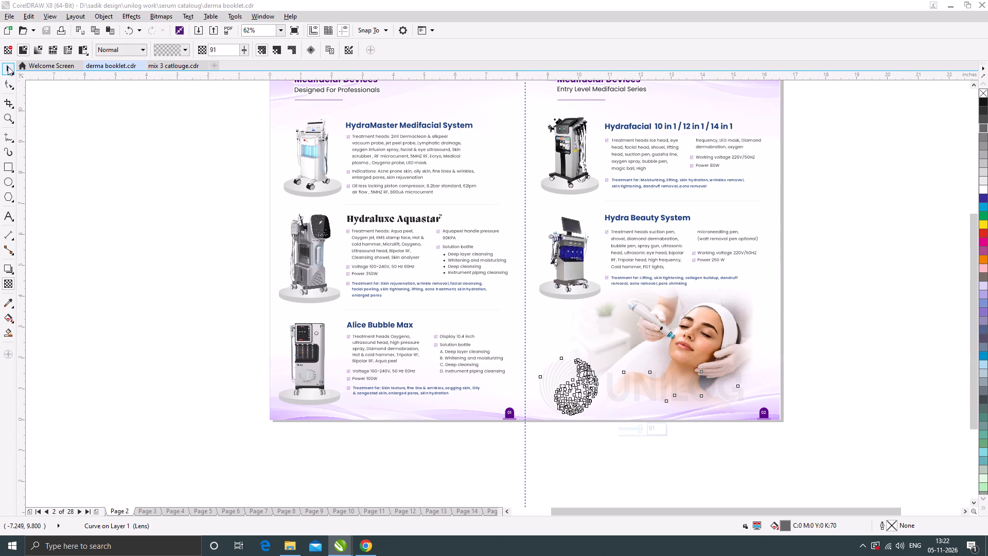
# Move the horizontal watermark across page 2's centre fold, between Alice Bubble Max and the facial photo, at about X 8.70 in, Y 2.13 in.
pyautogui.click(8, 66)
pyautogui.moveTo(576, 389); pyautogui.dragTo(518, 388)
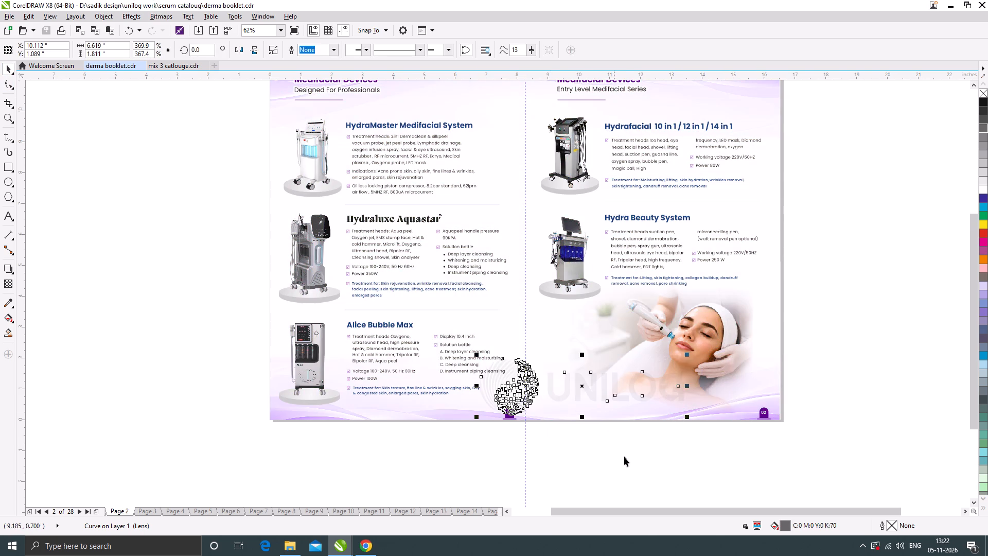
pyautogui.click(625, 458)
pyautogui.moveTo(615, 388); pyautogui.dragTo(591, 362)
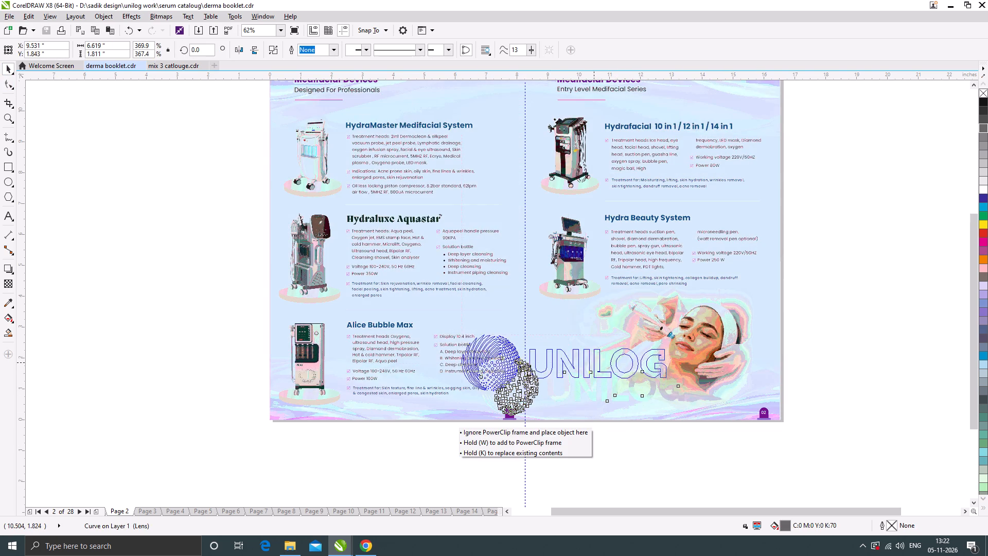
pyautogui.moveTo(591, 362); pyautogui.dragTo(584, 360)
pyautogui.click(657, 479)
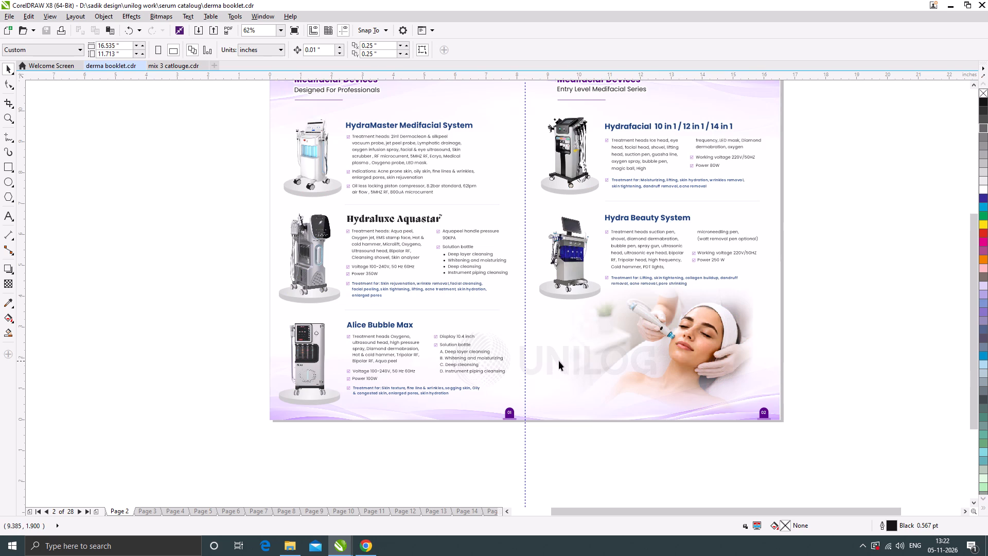
pyautogui.moveTo(559, 361); pyautogui.dragTo(553, 351)
pyautogui.scroll(-1, 592, 374)
pyautogui.scroll(1, 575, 362)
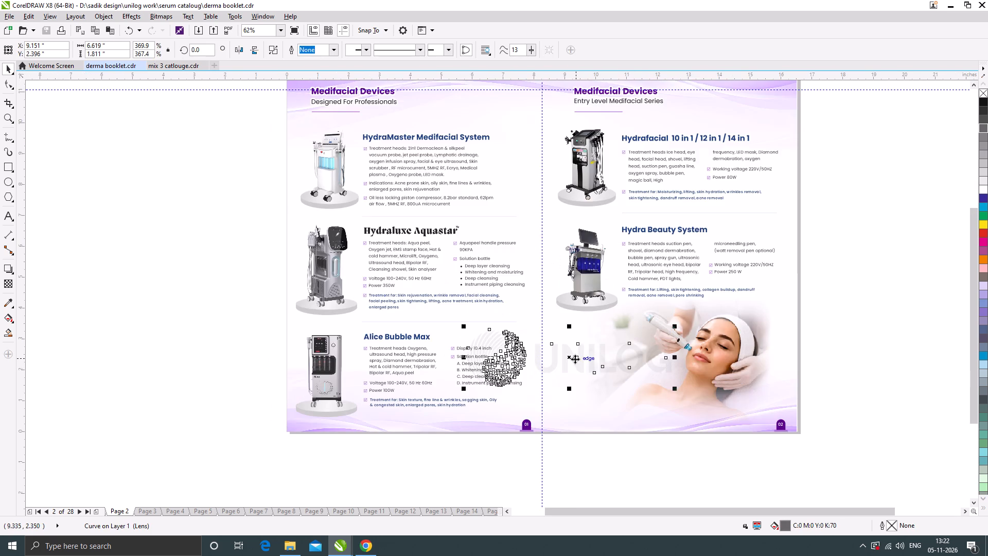
pyautogui.moveTo(575, 358); pyautogui.dragTo(563, 366)
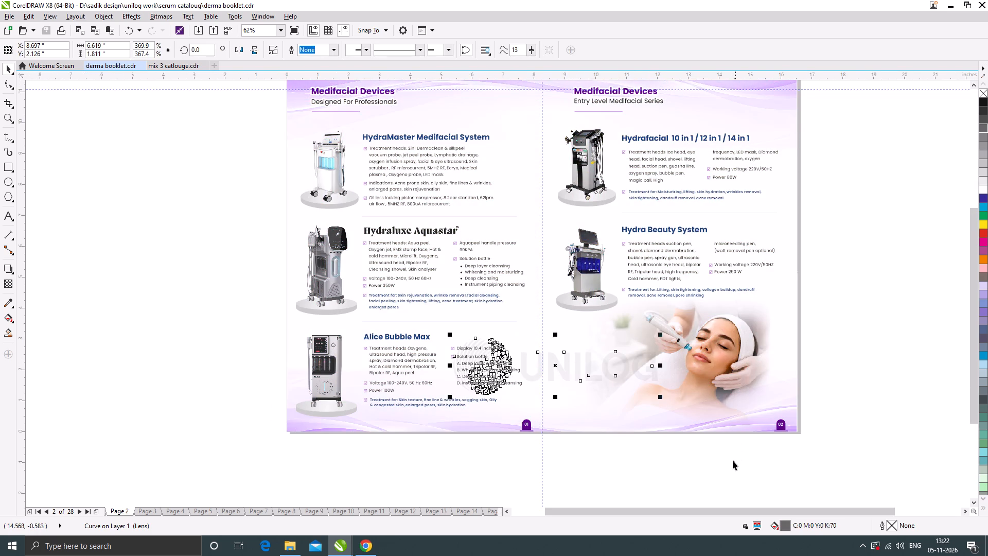
pyautogui.click(732, 462)
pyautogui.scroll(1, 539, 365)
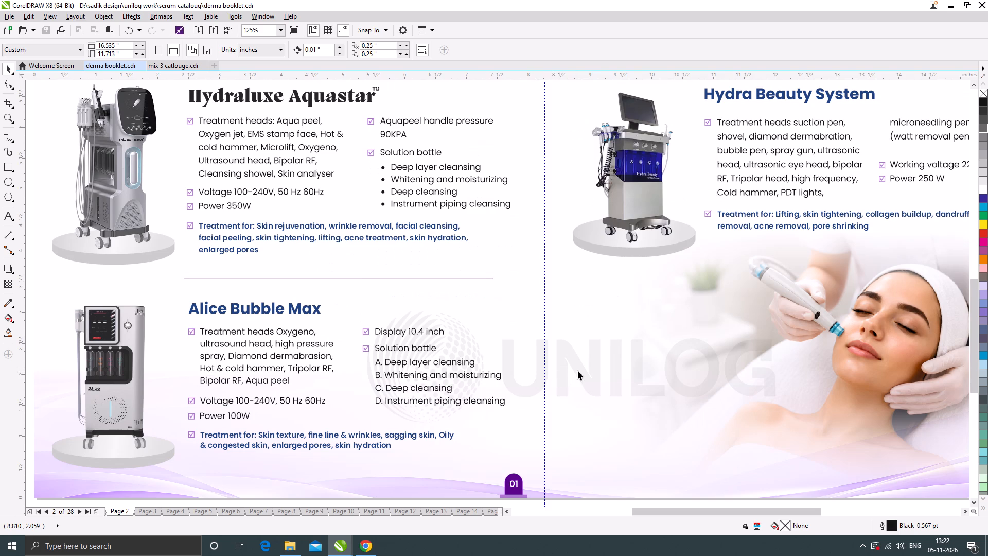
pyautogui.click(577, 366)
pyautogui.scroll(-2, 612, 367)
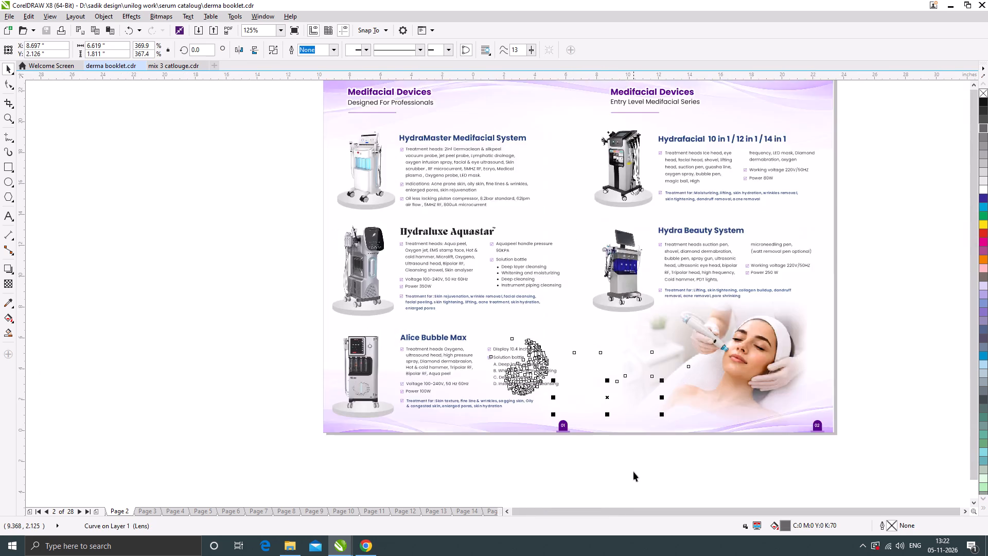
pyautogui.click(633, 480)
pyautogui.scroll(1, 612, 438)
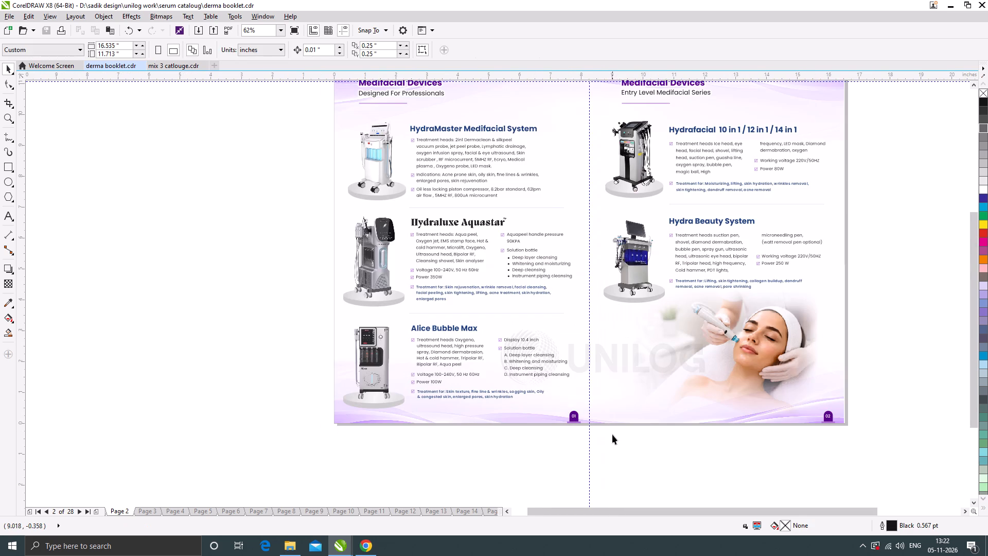
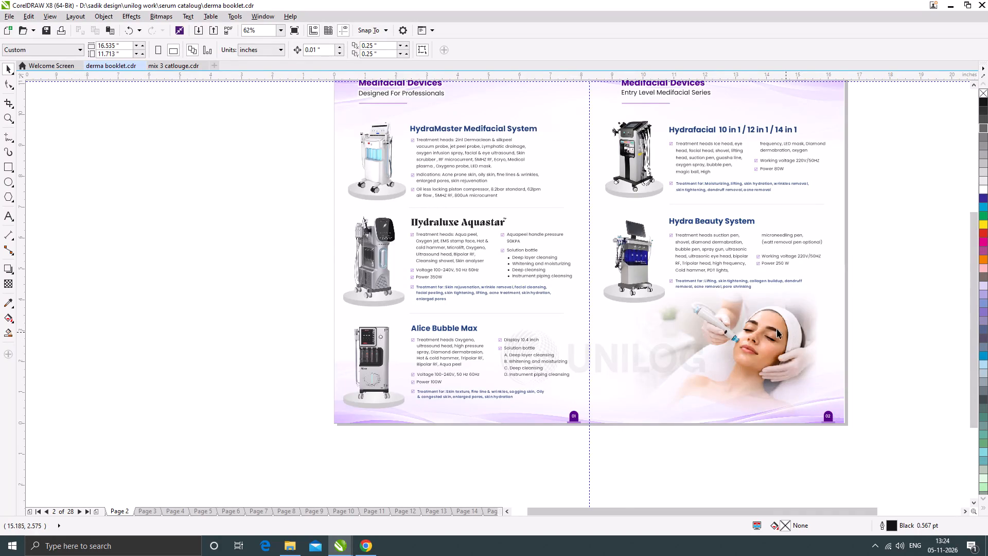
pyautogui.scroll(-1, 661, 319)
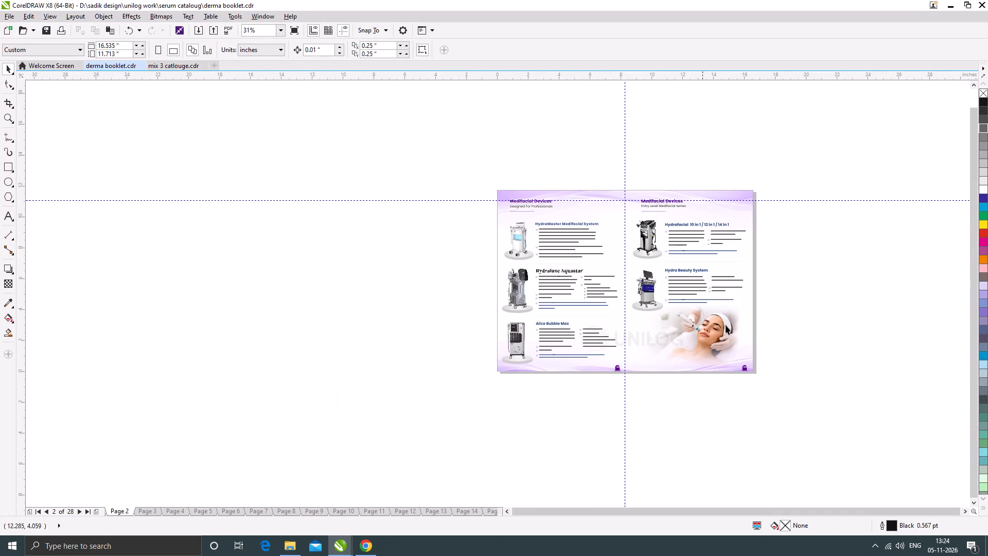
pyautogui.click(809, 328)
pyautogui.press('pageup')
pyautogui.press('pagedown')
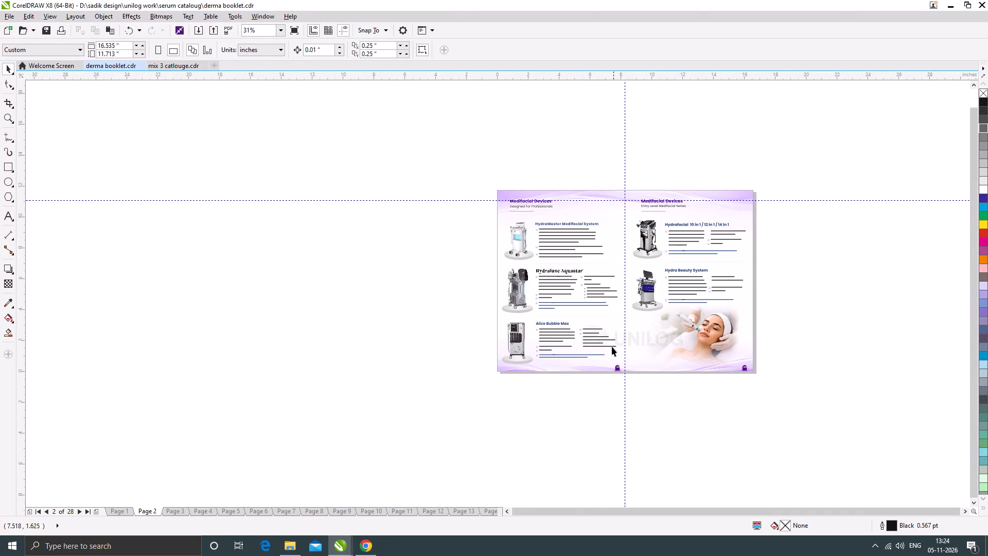
# Review the booklet spreads in full-screen preview from page 2 through page 14, checking the UNILOG watermark's placement on each.
pyautogui.press('F4')
pyautogui.press('F9')
pyautogui.press('pagedown')
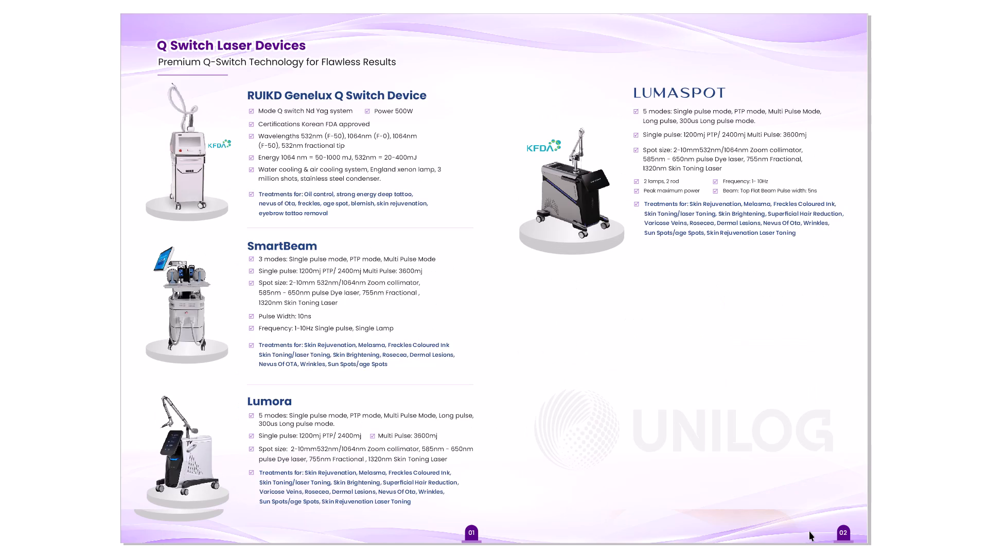
pyautogui.press('pagedown')
pyautogui.press('pagedown')
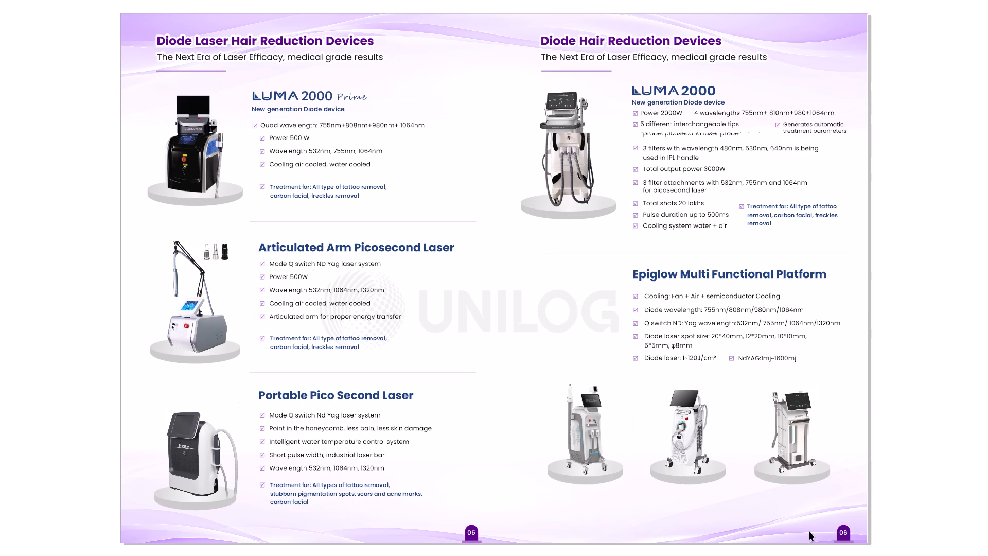
pyautogui.press('pagedown')
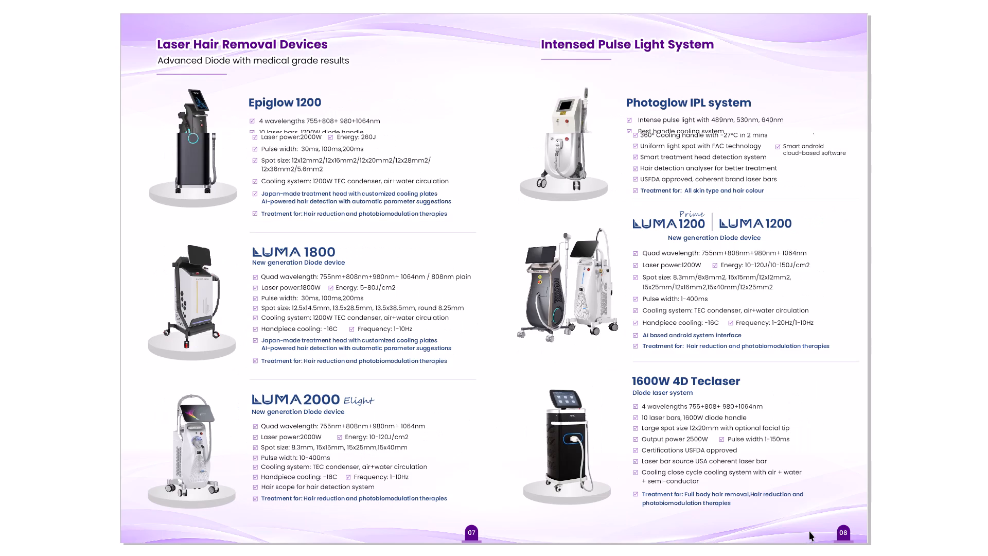
pyautogui.press('pagedown')
pyautogui.press('pagedown')
pyautogui.press('pagedown')
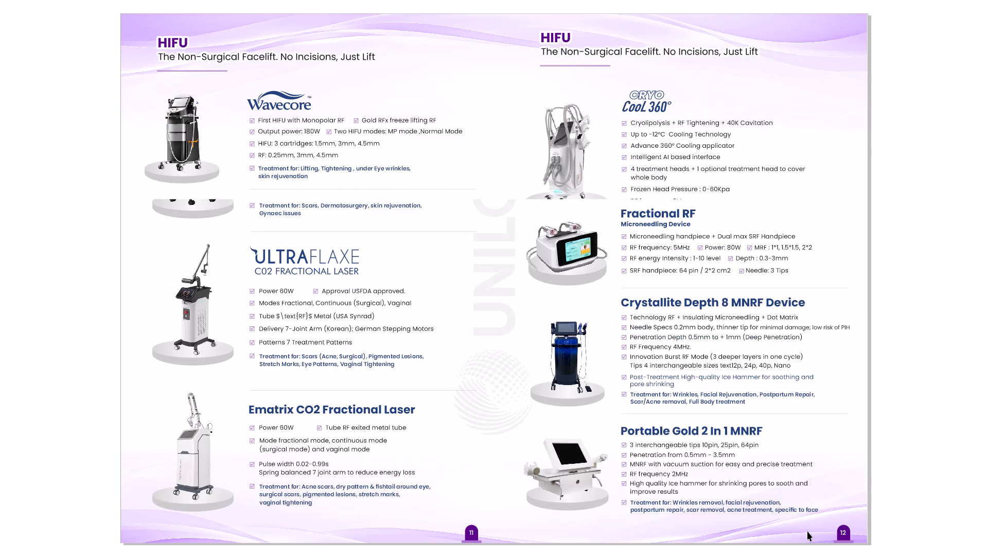
pyautogui.press('pagedown')
pyautogui.press('pagedown')
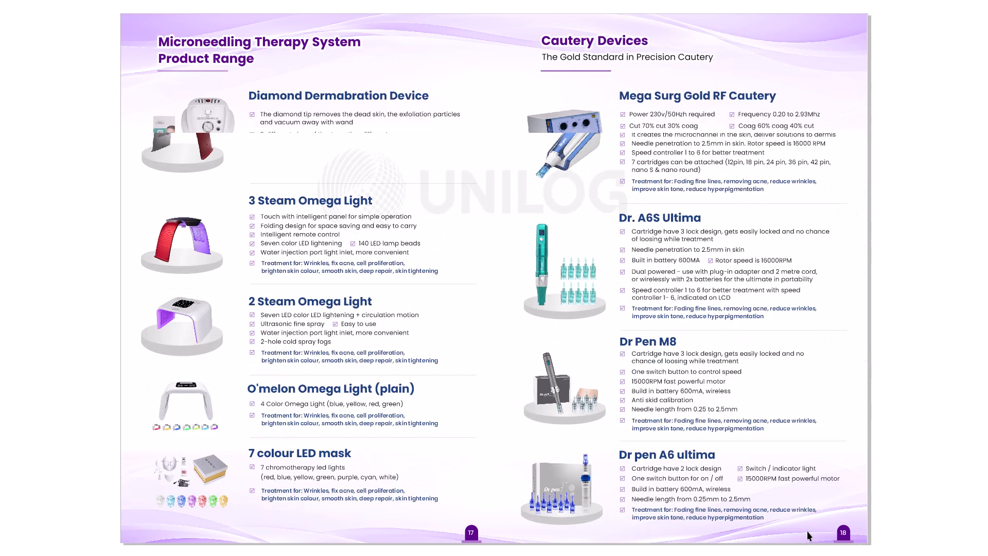
pyautogui.press('pageup')
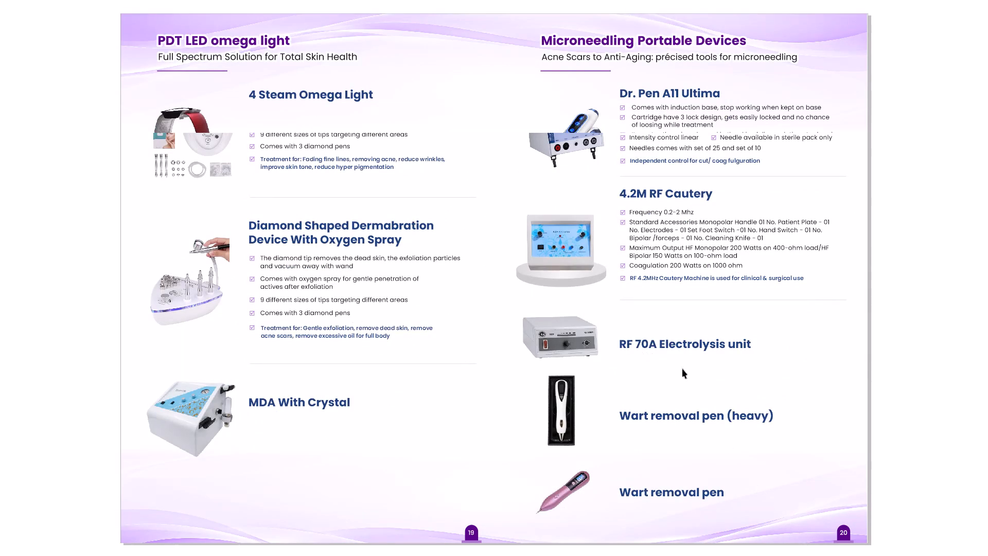
pyautogui.press('pagedown')
pyautogui.press('pagedown')
pyautogui.press('pagedown')
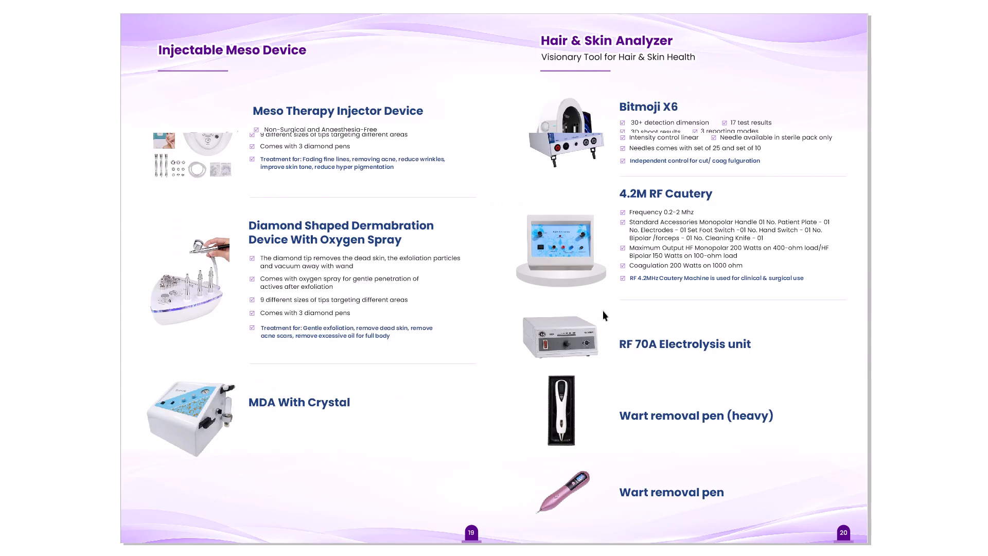
pyautogui.press('pagedown')
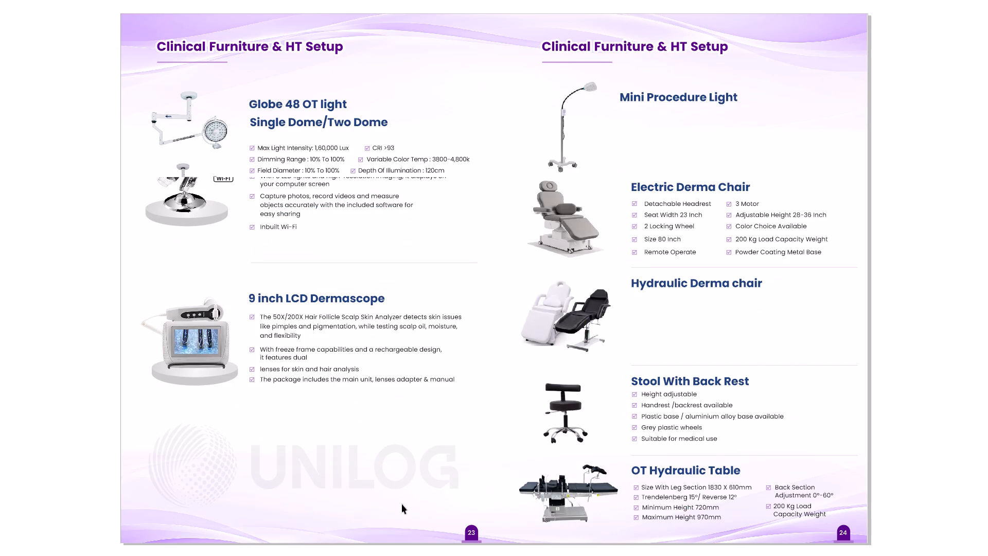
pyautogui.click(405, 497)
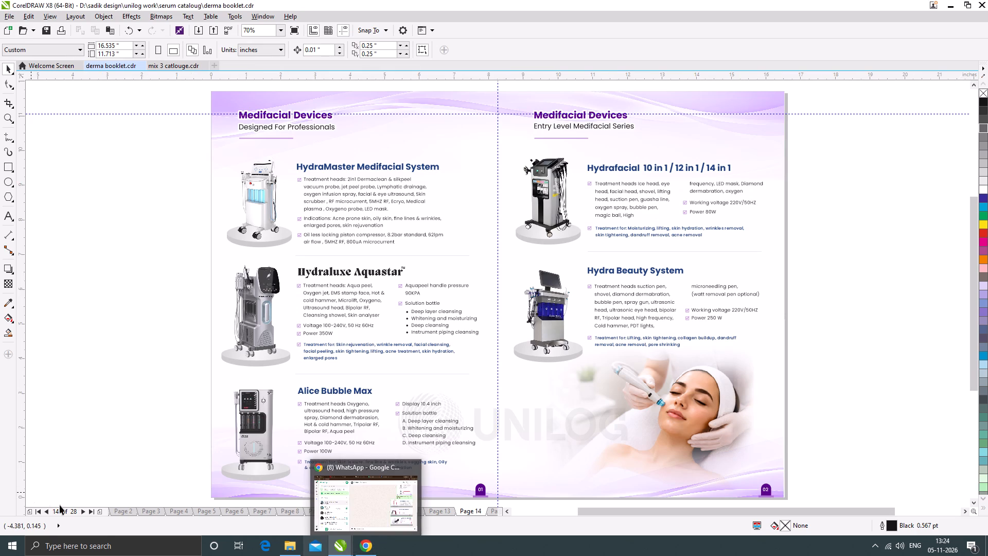
# Go to the booklet's last page, page 28.
pyautogui.click(92, 509)
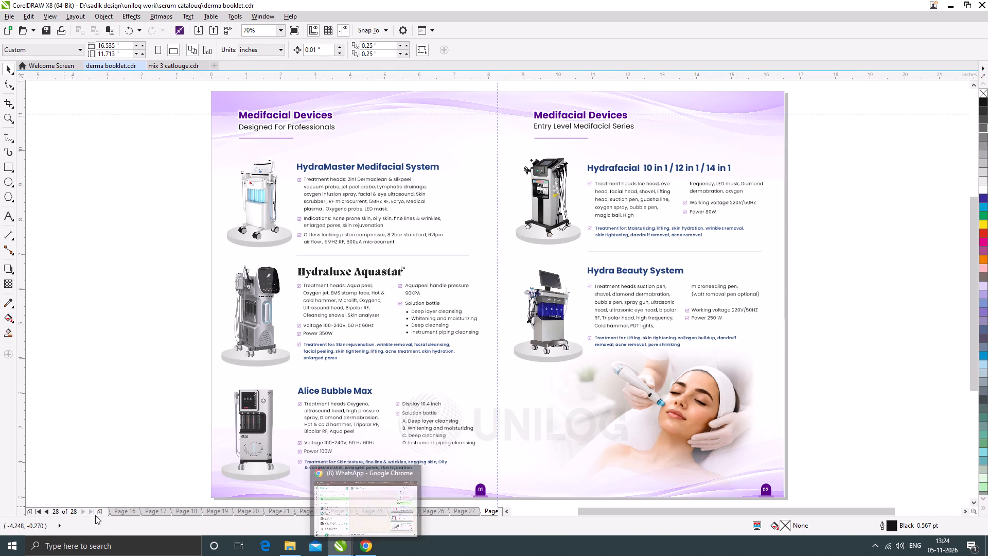